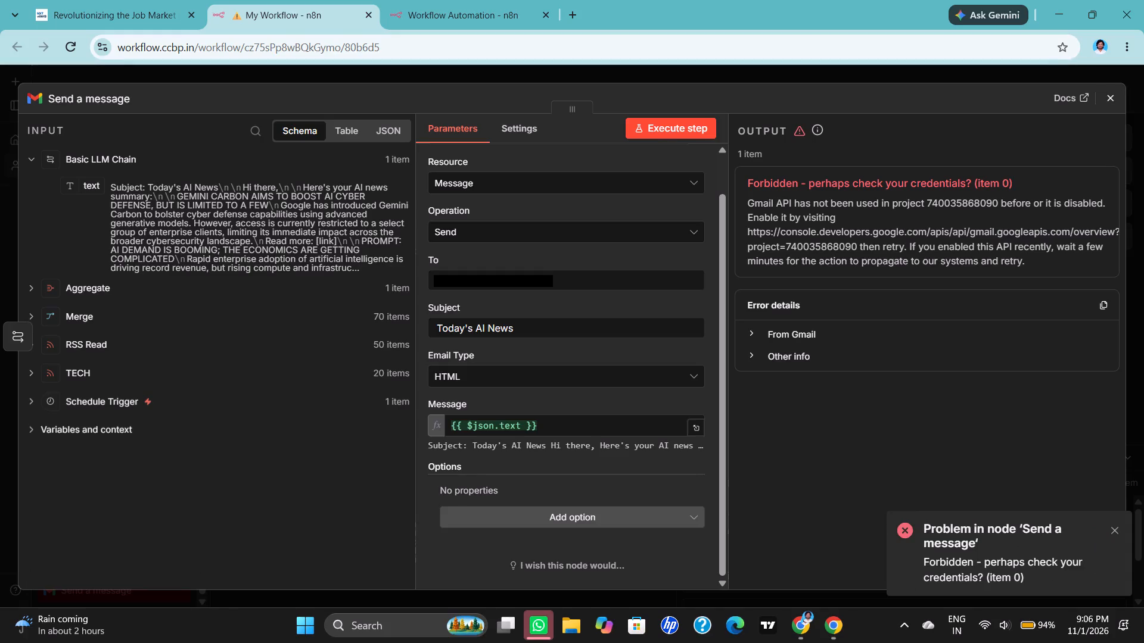
Expand the Aggregate data in the Send a message node's input to inspect it, and close the node's details.
{"action": "left_click", "coordinate": [274, 302]}
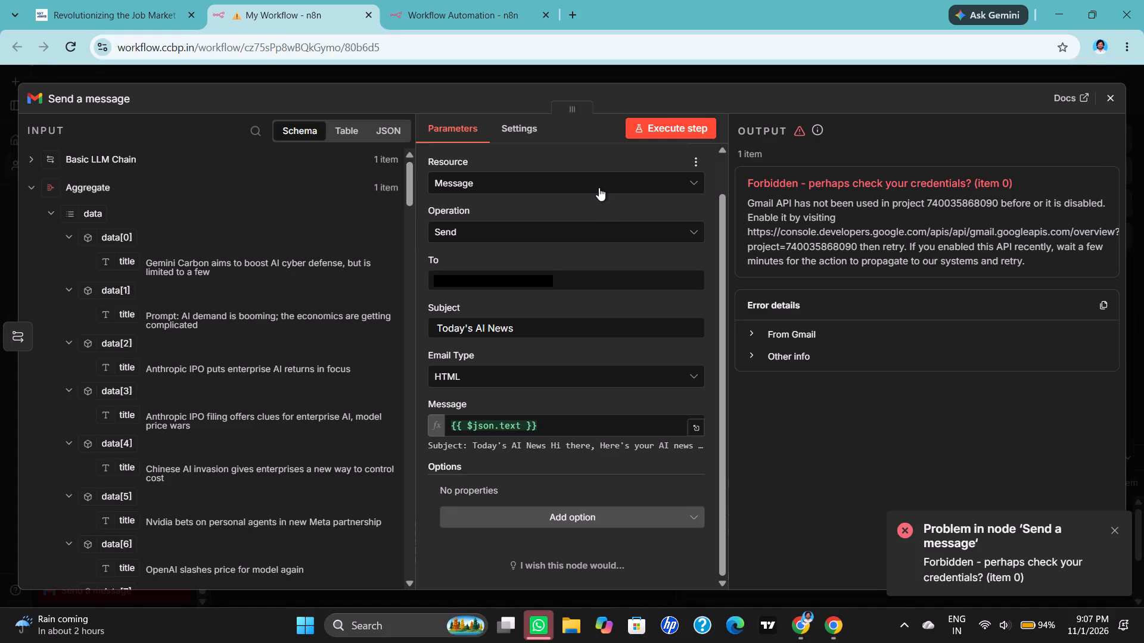
{"action": "left_click_drag", "start_coordinate": [1098, 105], "coordinate": [1137, 107]}
{"action": "left_click_drag", "start_coordinate": [1137, 107], "coordinate": [1106, 103]}
{"action": "left_click", "coordinate": [1106, 103]}
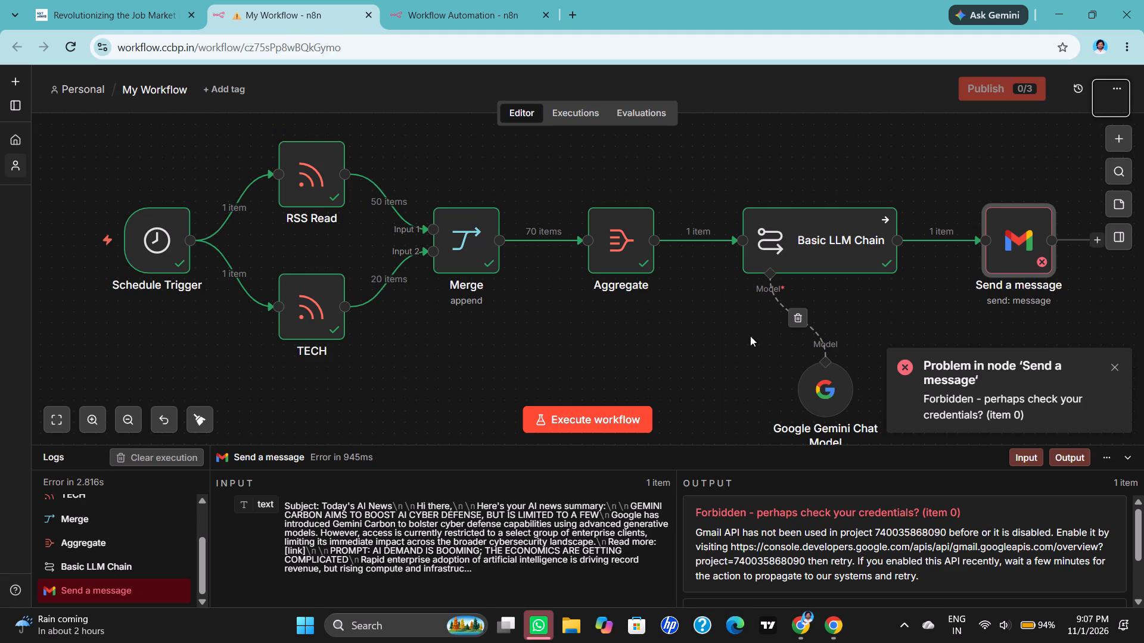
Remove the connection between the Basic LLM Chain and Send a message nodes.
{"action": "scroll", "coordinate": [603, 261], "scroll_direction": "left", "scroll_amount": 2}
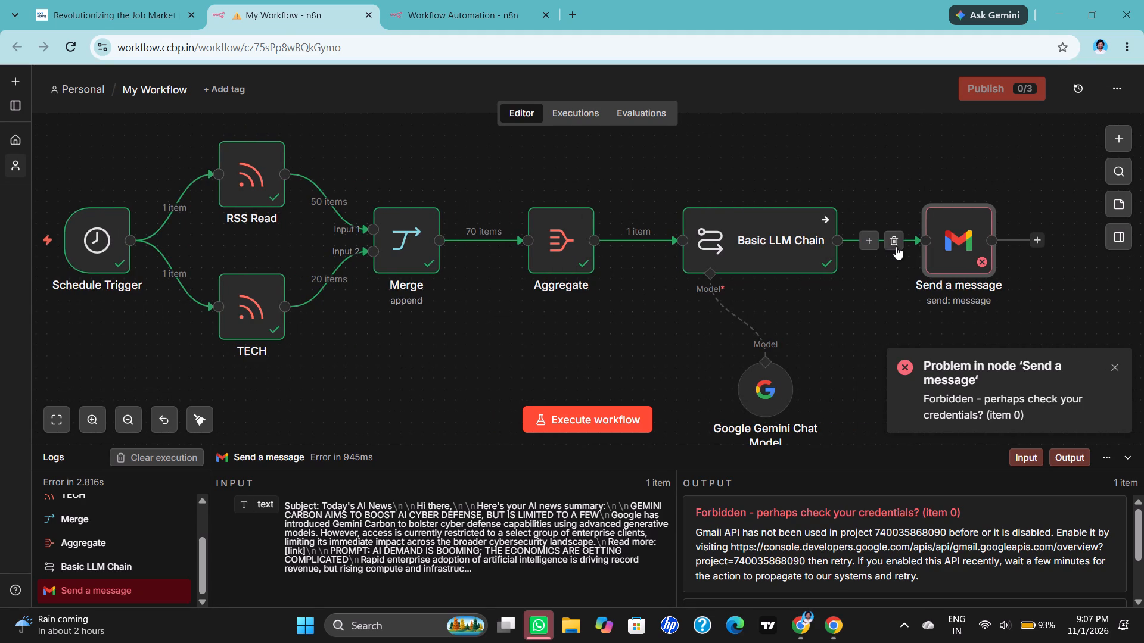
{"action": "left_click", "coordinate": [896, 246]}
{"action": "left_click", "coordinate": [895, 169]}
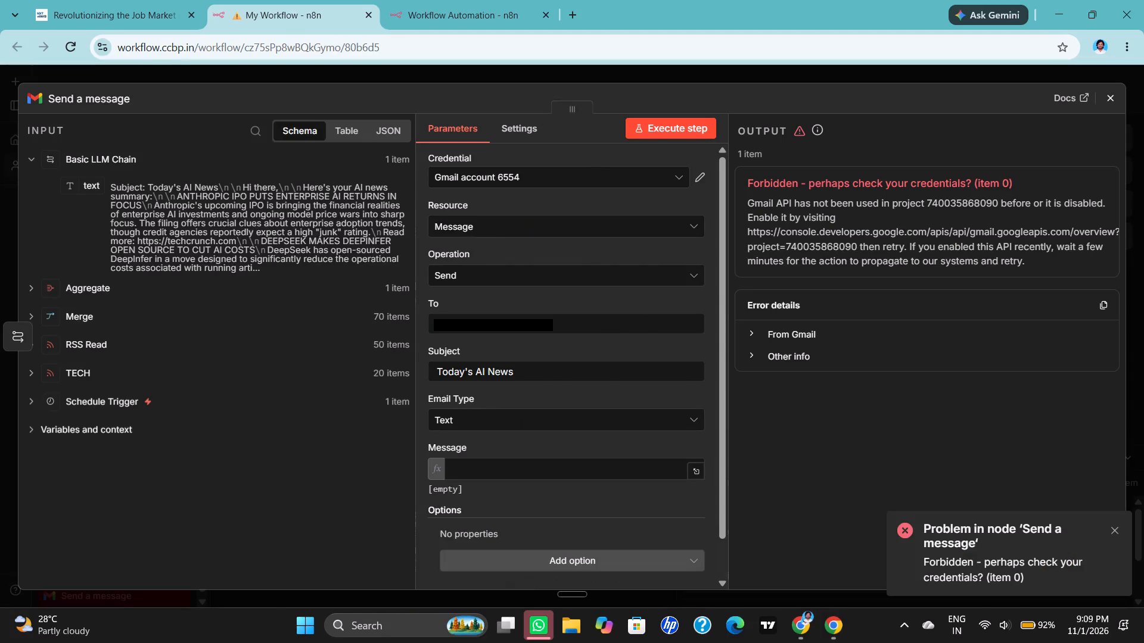
Clear the Send a message node's subject and replace it with "Today's AI News" copied from the Basic LLM Chain text.
{"action": "left_click", "coordinate": [543, 374]}
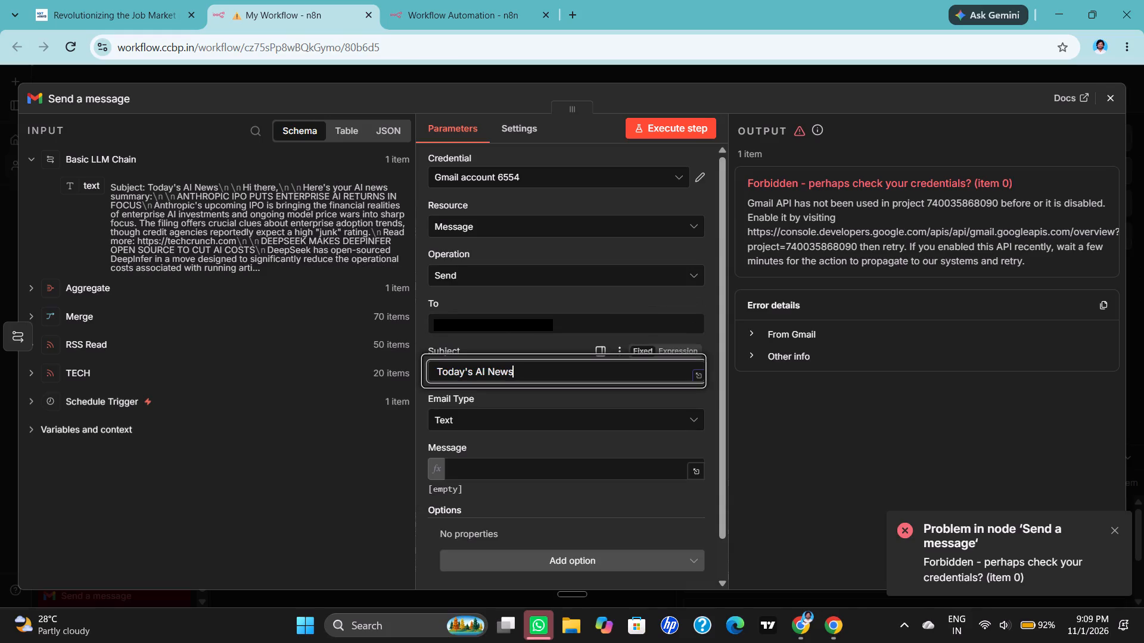
{"action": "key", "text": "BackSpace"}
{"action": "key", "text": "BackSpace"}
{"action": "key", "text": "BackSpace"}
{"action": "key", "text": "BackSpace"}
{"action": "key", "text": "BackSpace"}
{"action": "key", "text": "BackSpace"}
{"action": "key", "text": "BackSpace"}
{"action": "key", "text": "BackSpace"}
{"action": "key", "text": "BackSpace"}
{"action": "key", "text": "BackSpace"}
{"action": "key", "text": "BackSpace"}
{"action": "key", "text": "BackSpace"}
{"action": "key", "text": "BackSpace"}
{"action": "key", "text": "BackSpace"}
{"action": "key", "text": "BackSpace"}
{"action": "key", "text": "BackSpace"}
{"action": "key", "text": "BackSpace"}
{"action": "key", "text": "BackSpace"}
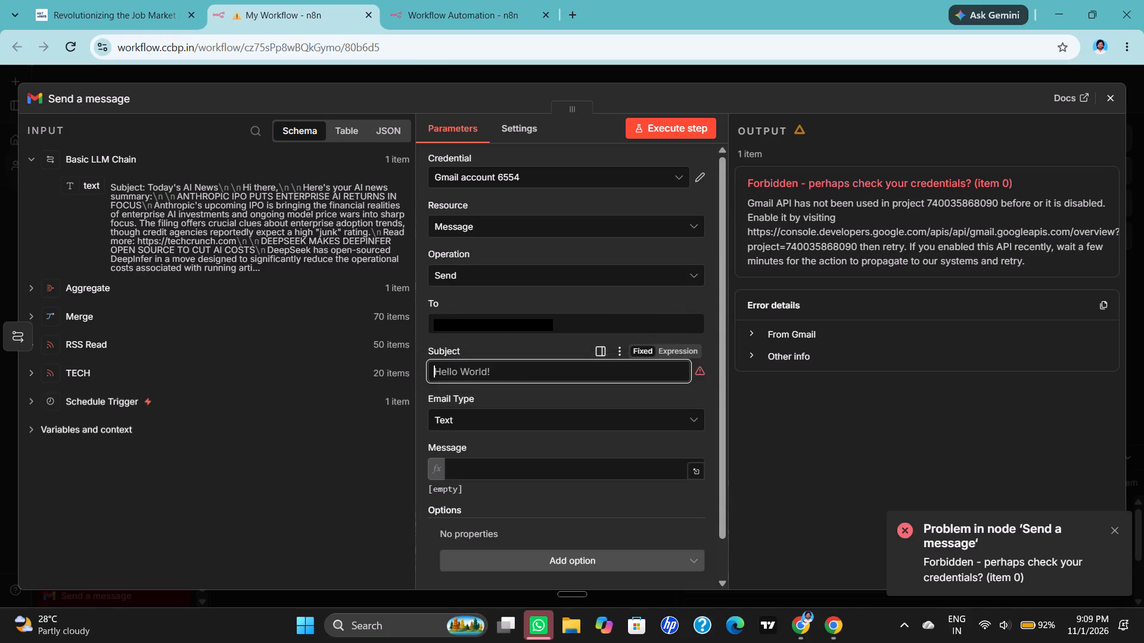
{"action": "left_click_drag", "start_coordinate": [144, 186], "coordinate": [217, 182]}
{"action": "left_click", "coordinate": [217, 182]}
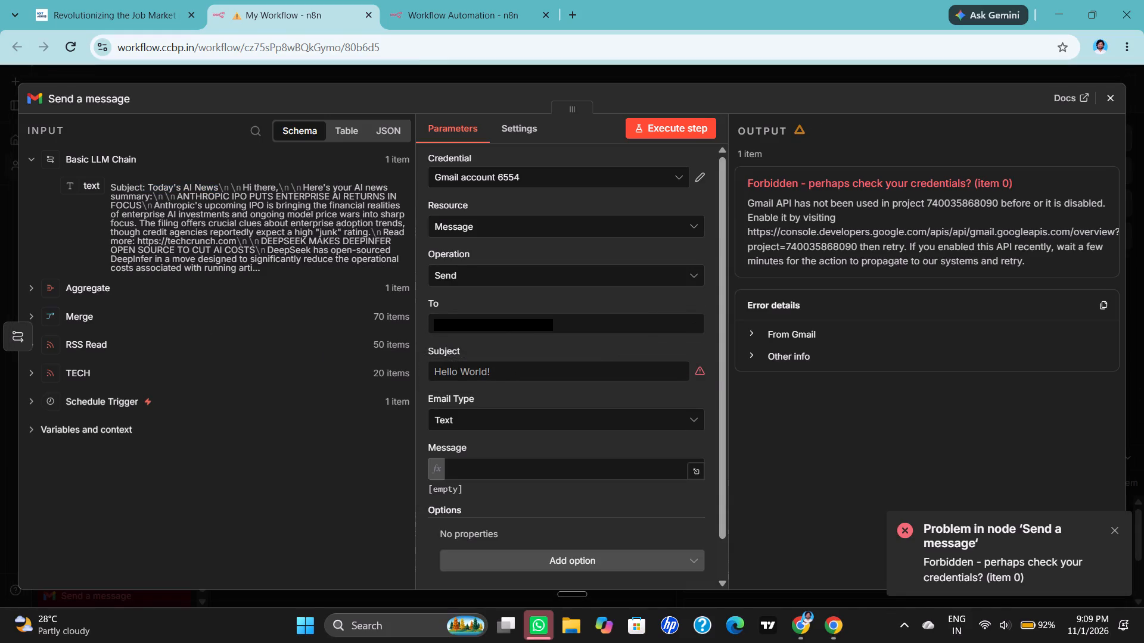
{"action": "left_click_drag", "start_coordinate": [219, 185], "coordinate": [163, 176]}
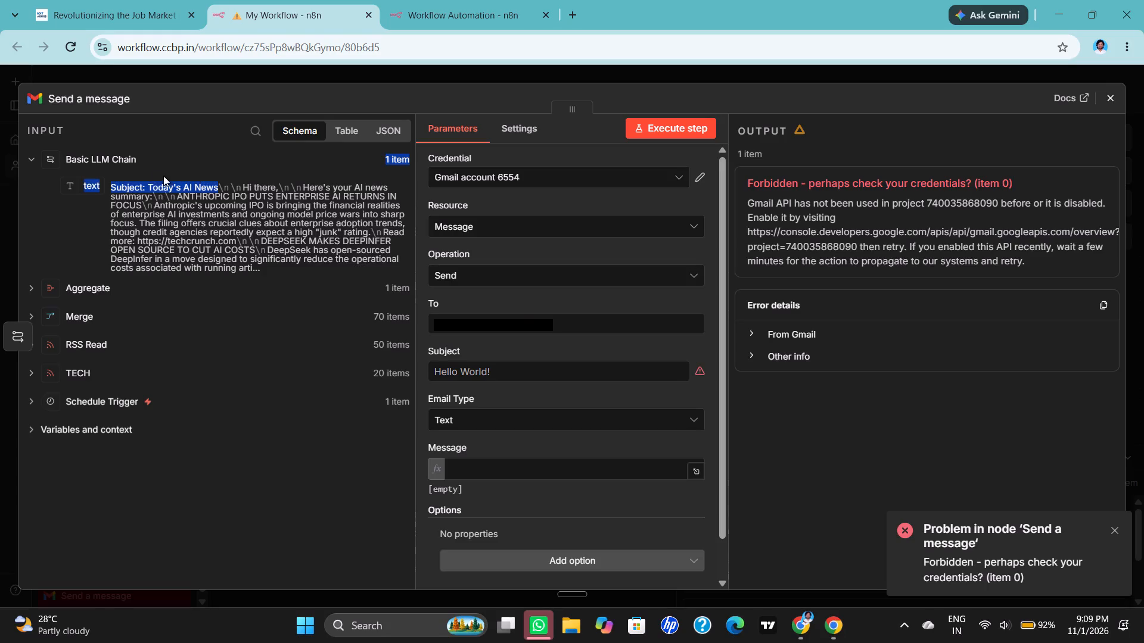
{"action": "left_click_drag", "start_coordinate": [163, 176], "coordinate": [150, 179]}
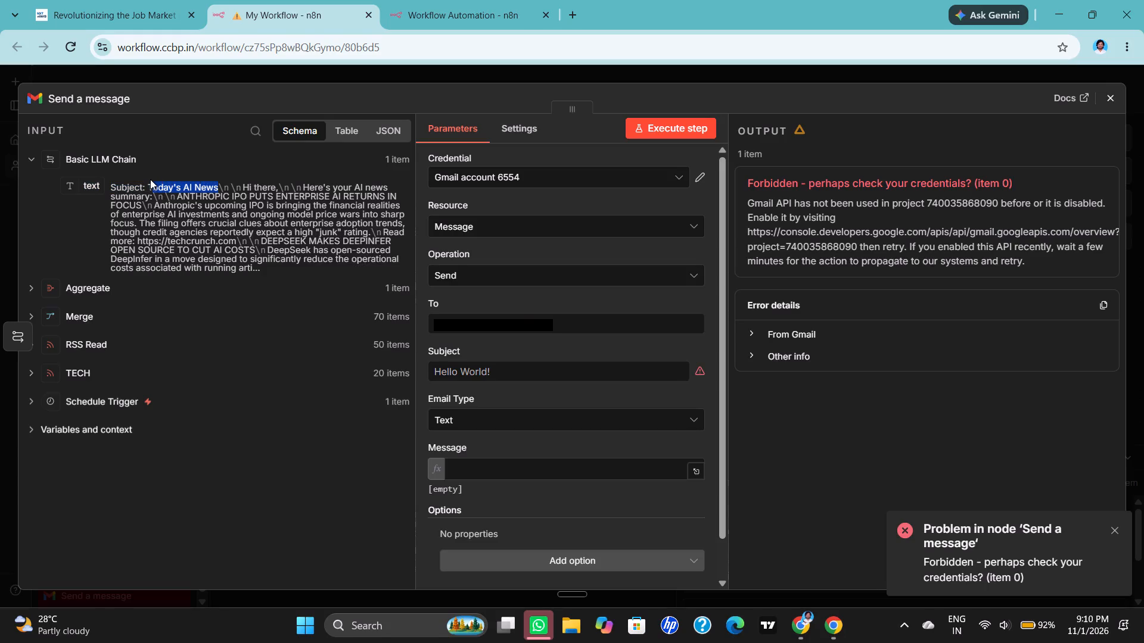
{"action": "left_click", "coordinate": [244, 143]}
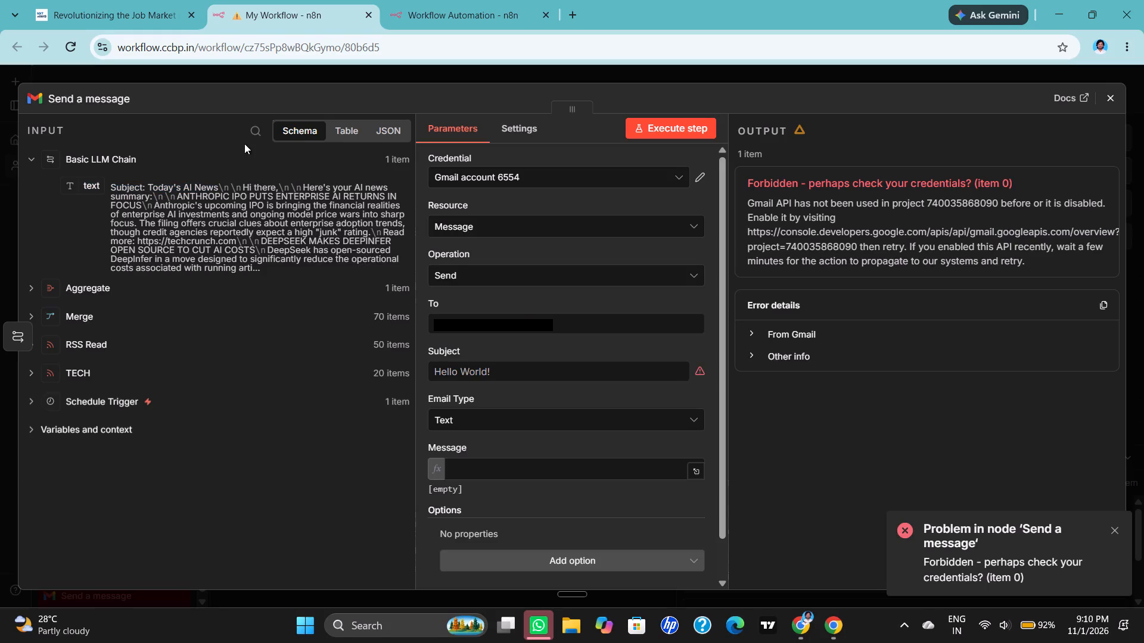
{"action": "left_click_drag", "start_coordinate": [147, 181], "coordinate": [165, 183]}
{"action": "left_click_drag", "start_coordinate": [165, 183], "coordinate": [216, 186]}
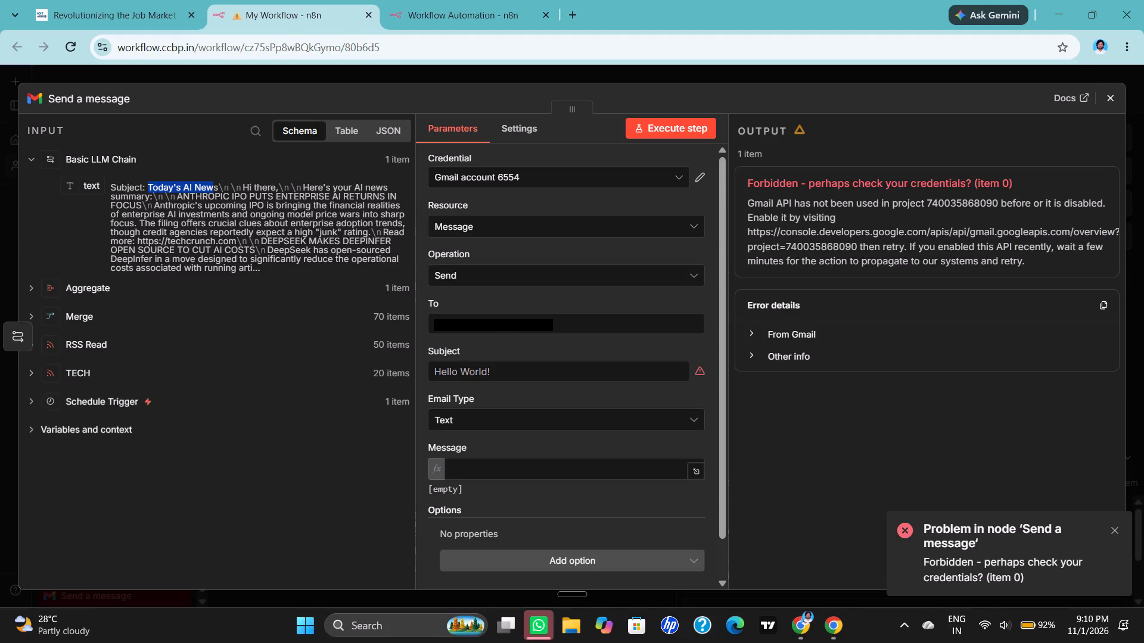
{"action": "left_click_drag", "start_coordinate": [216, 186], "coordinate": [217, 188]}
{"action": "key", "text": "ctrl+c"}
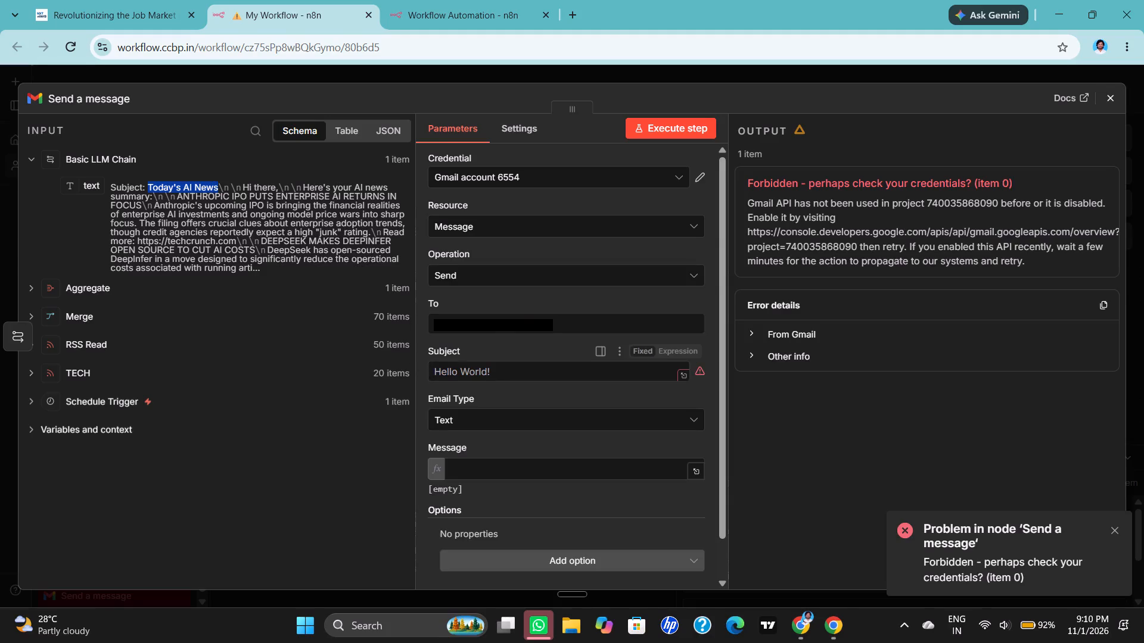
{"action": "left_click", "coordinate": [443, 370]}
{"action": "key", "text": "ctrl+v"}
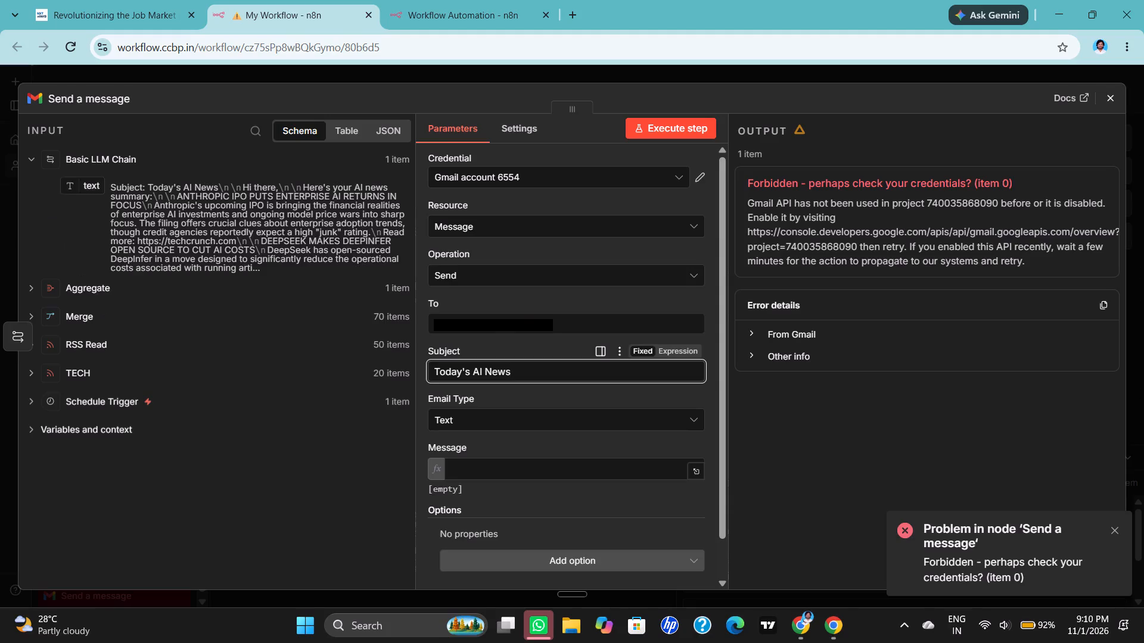
Map the Basic LLM Chain's text output into the Message field as {{ $json.text }} and review the resulting preview.
{"action": "left_click_drag", "start_coordinate": [87, 183], "coordinate": [603, 508]}
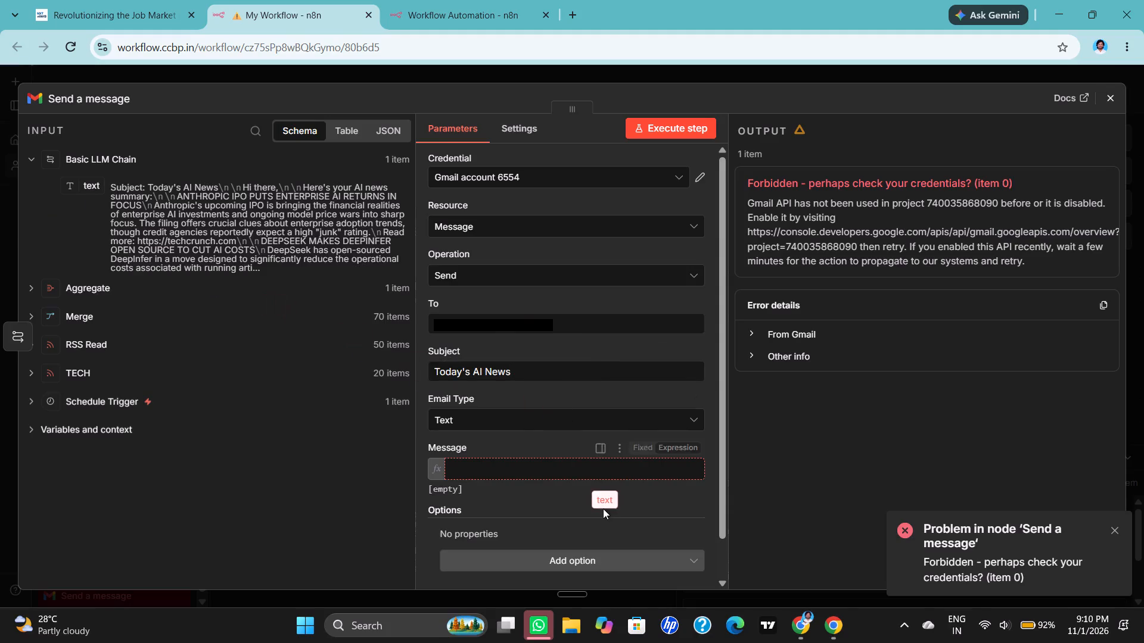
{"action": "left_click_drag", "start_coordinate": [603, 508], "coordinate": [595, 489]}
{"action": "scroll", "coordinate": [595, 489], "scroll_direction": "down", "scroll_amount": 1}
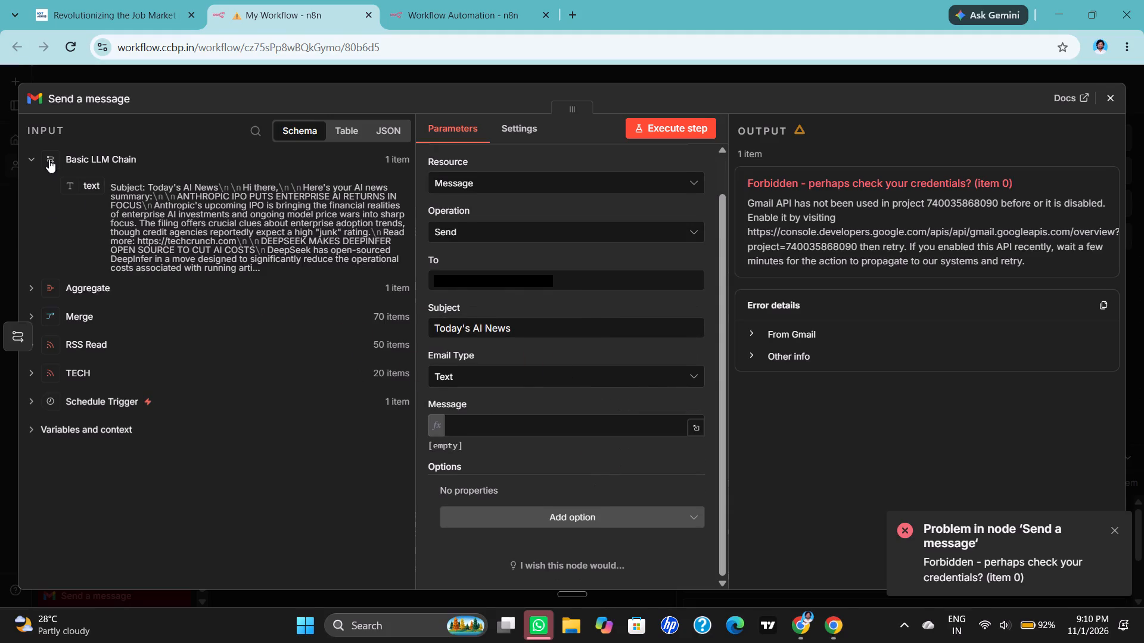
{"action": "left_click_drag", "start_coordinate": [71, 185], "coordinate": [554, 447]}
{"action": "left_click_drag", "start_coordinate": [91, 188], "coordinate": [220, 260]}
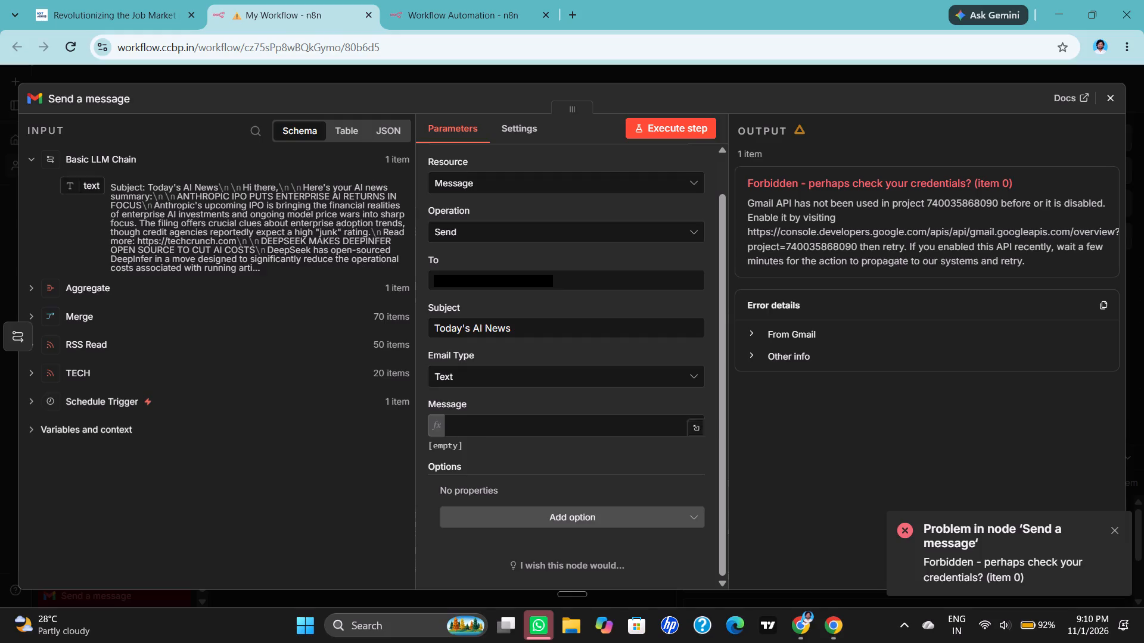
{"action": "left_click_drag", "start_coordinate": [220, 260], "coordinate": [459, 420]}
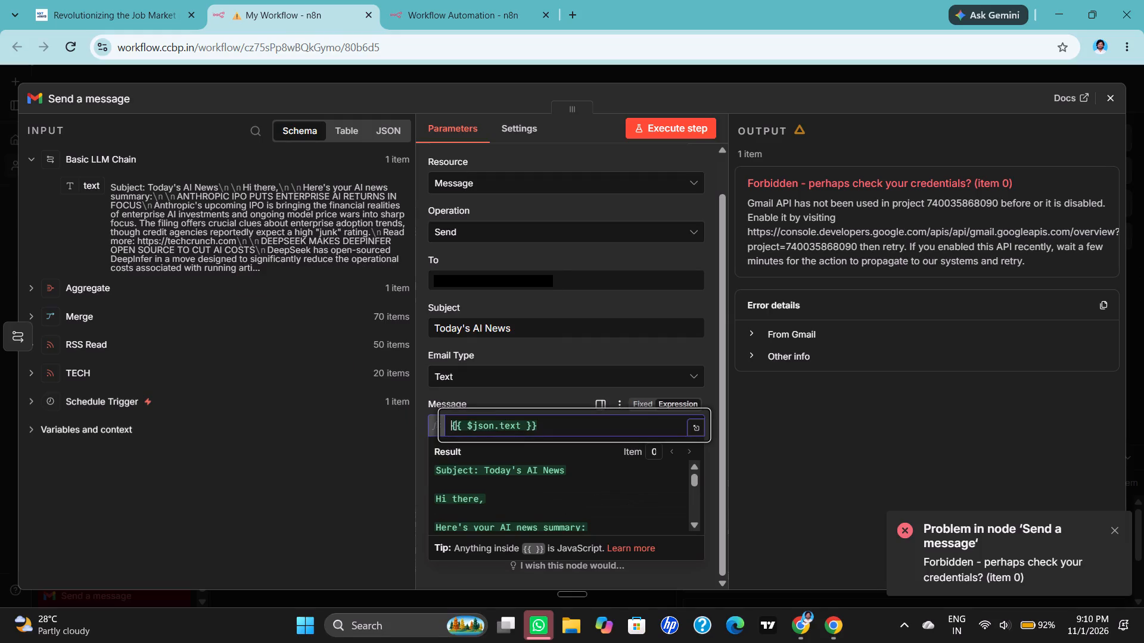
{"action": "scroll", "coordinate": [553, 485], "scroll_direction": "down", "scroll_amount": 9}
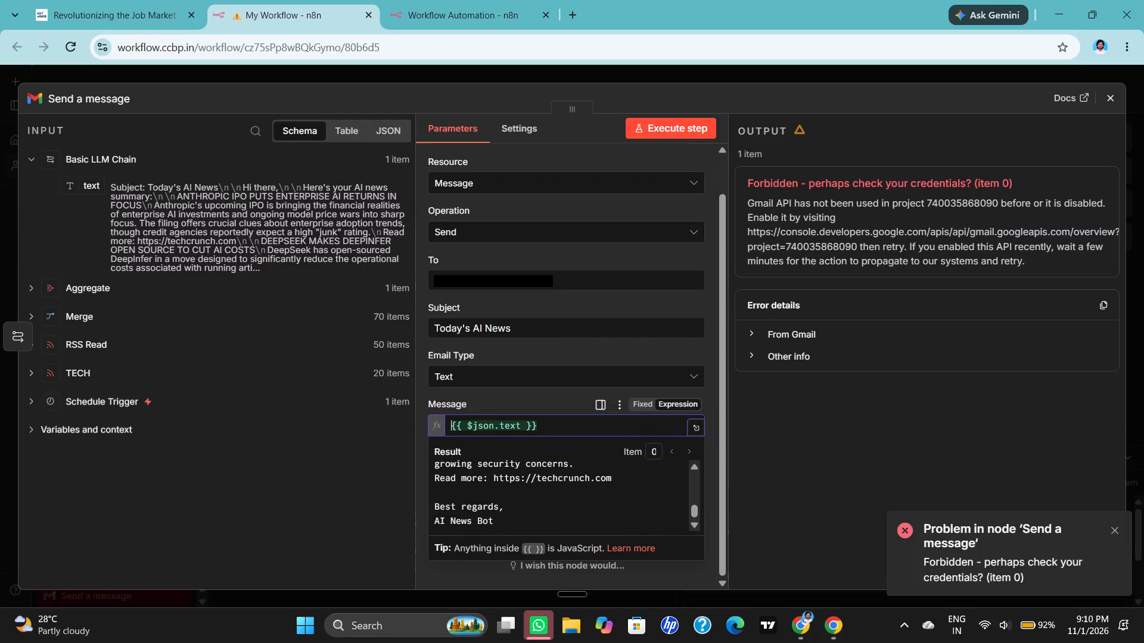
{"action": "scroll", "coordinate": [585, 294], "scroll_direction": "down", "scroll_amount": 3}
Execute the Send a message step on its own.
{"action": "left_click", "coordinate": [664, 132]}
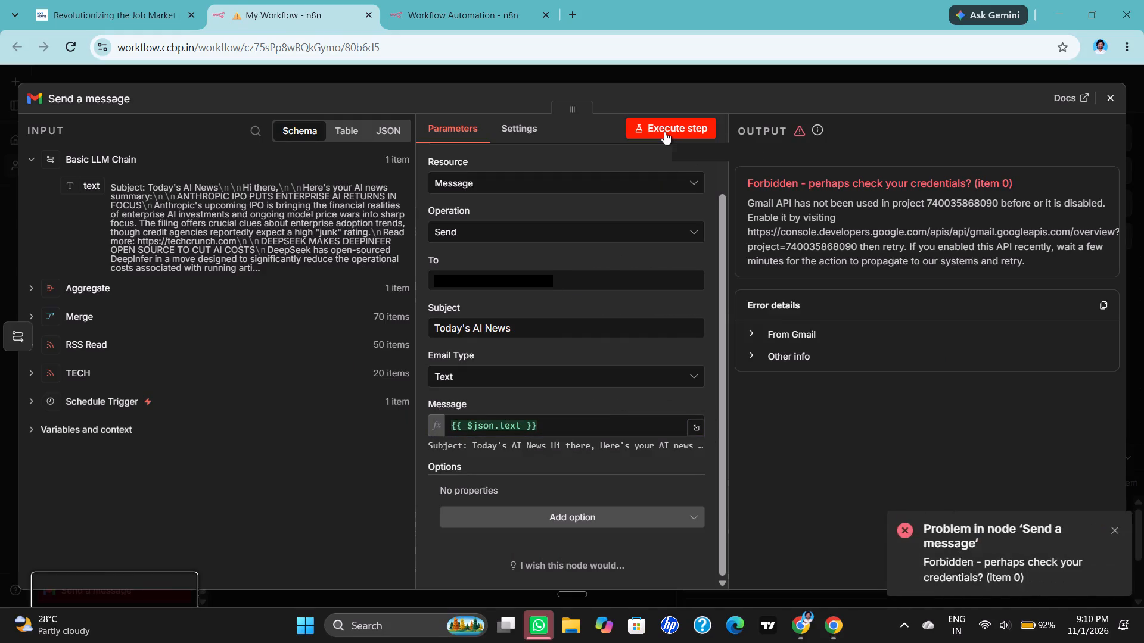
{"action": "scroll", "coordinate": [553, 318], "scroll_direction": "down", "scroll_amount": 2}
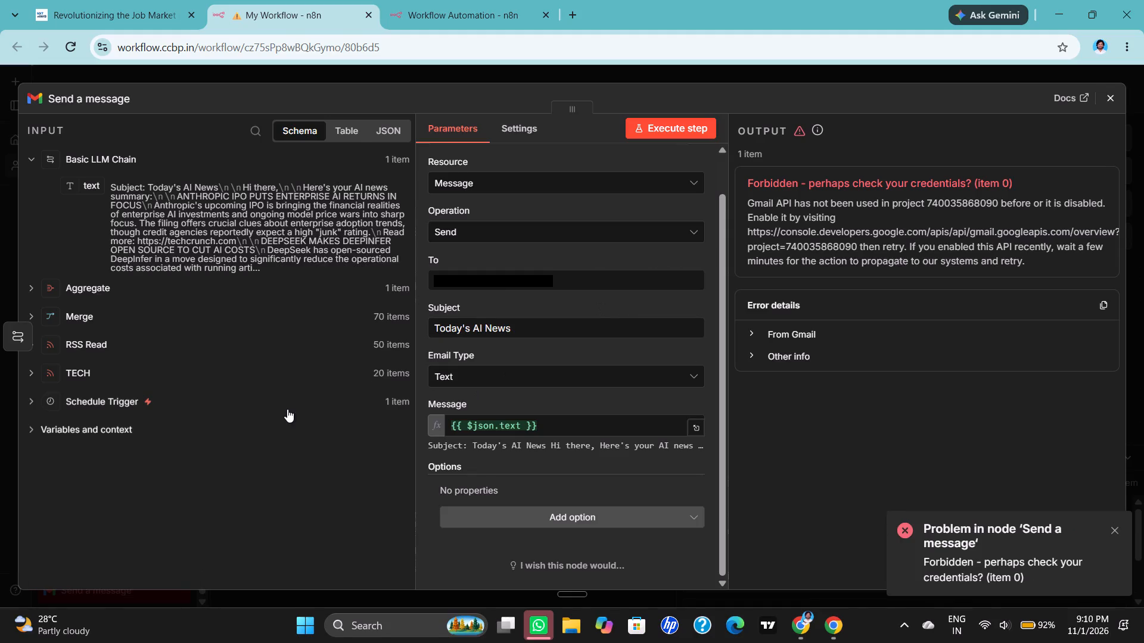
Expand the Schedule Trigger data in the node's input, review the parameters, and close the node's details.
{"action": "left_click", "coordinate": [287, 409]}
{"action": "scroll", "coordinate": [545, 188], "scroll_direction": "up", "scroll_amount": 2}
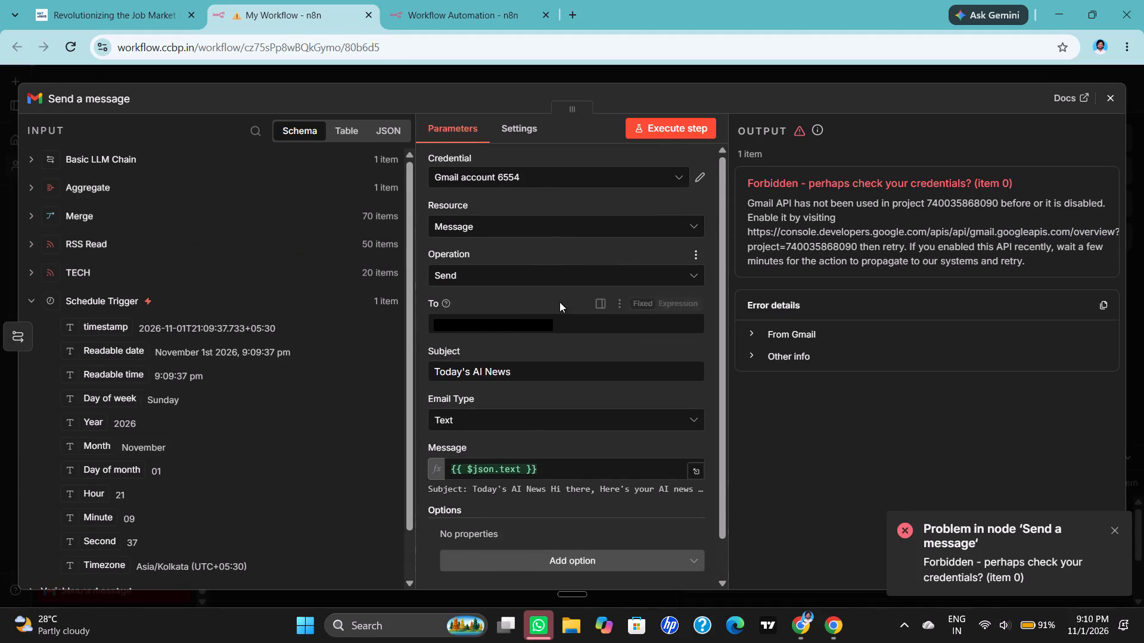
{"action": "scroll", "coordinate": [559, 302], "scroll_direction": "down", "scroll_amount": 1}
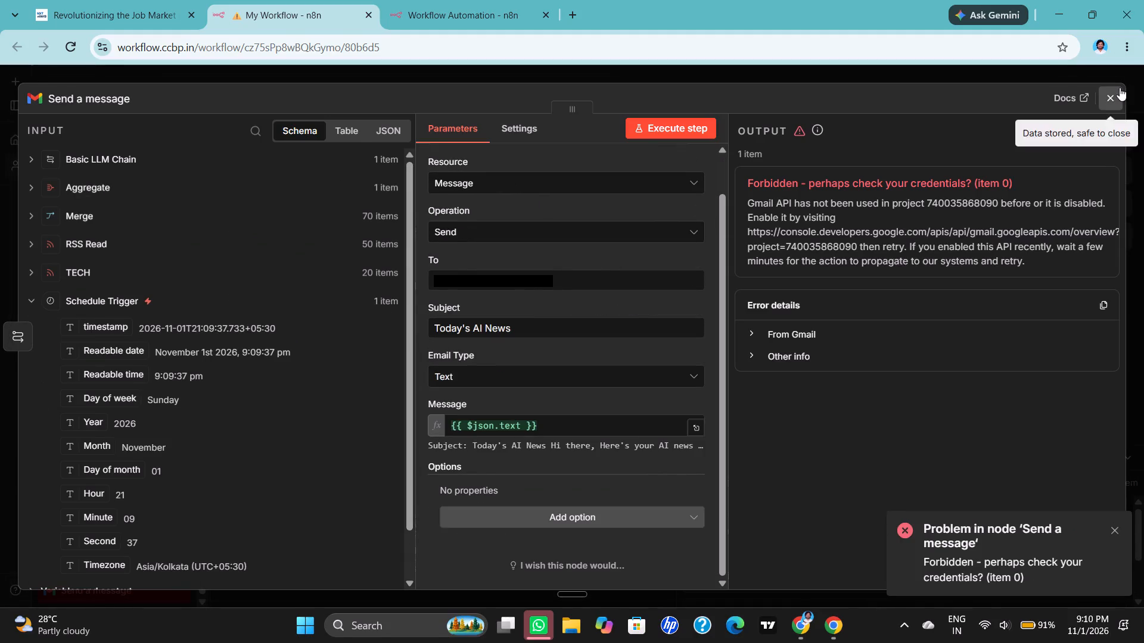
{"action": "left_click", "coordinate": [1120, 88]}
Execute the whole workflow.
{"action": "left_click", "coordinate": [595, 417]}
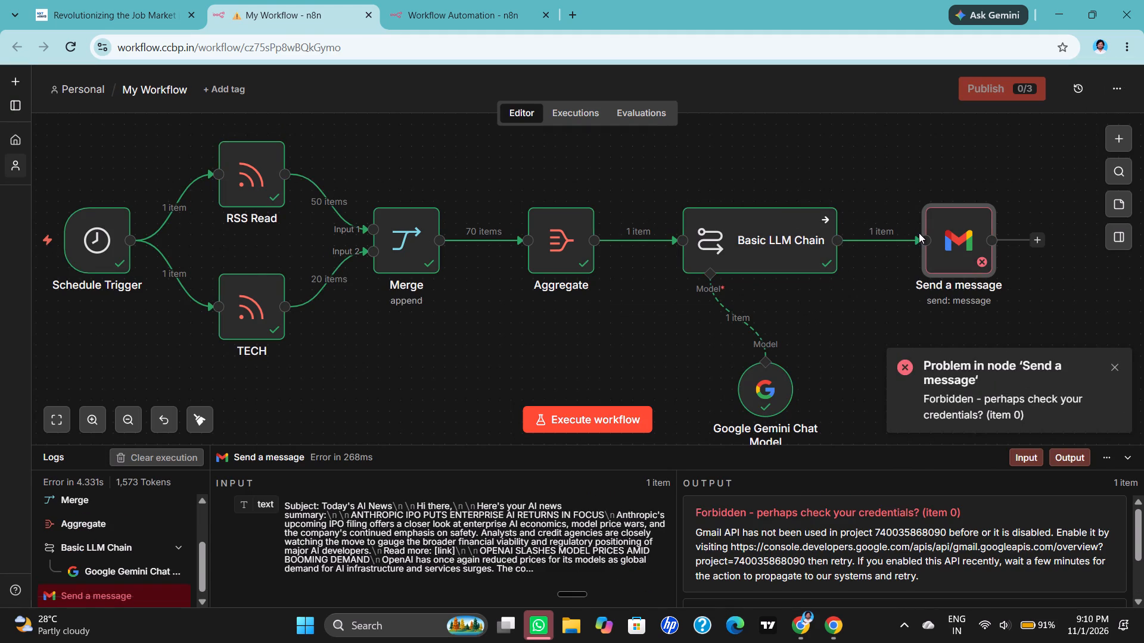
Remove and restore the connection between the Basic LLM Chain and Send a message nodes, and execute the workflow again.
{"action": "left_click", "coordinate": [888, 242]}
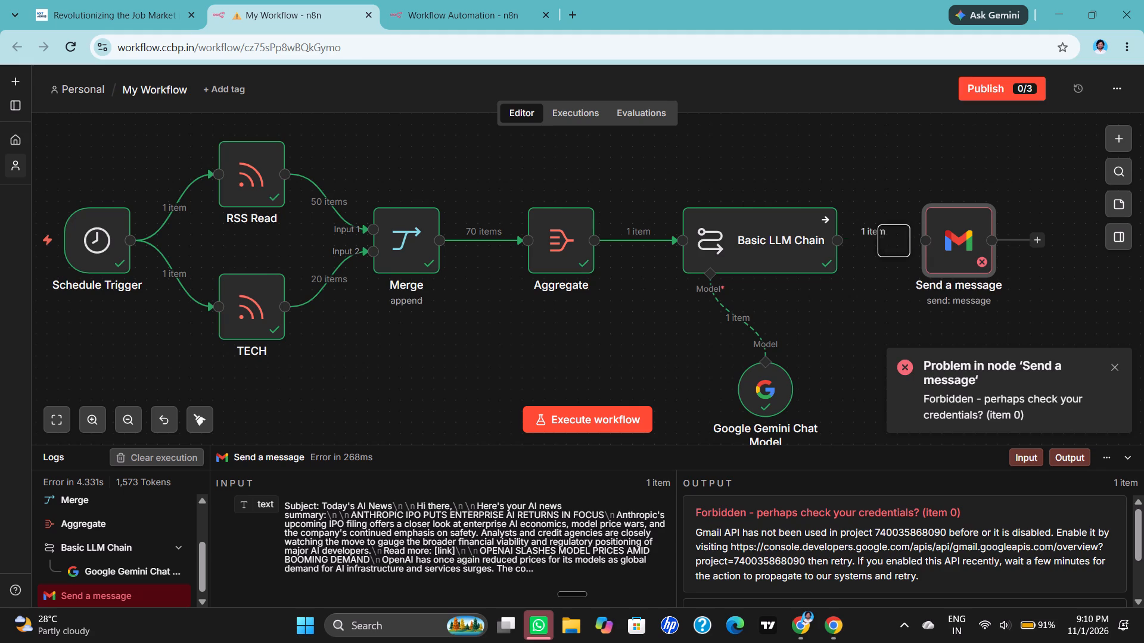
{"action": "left_click_drag", "start_coordinate": [906, 239], "coordinate": [909, 270]}
{"action": "left_click", "coordinate": [593, 430]}
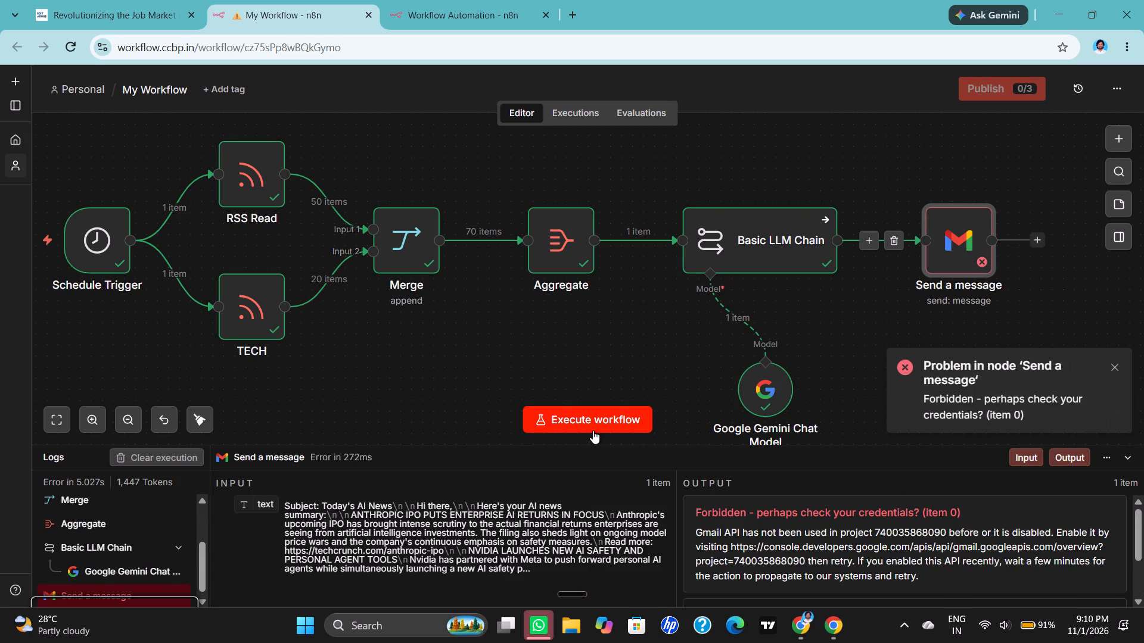
Reopen the Send a message node, check its parameters, and start creating a new Gmail OAuth2 API credential.
{"action": "double_click", "coordinate": [951, 250]}
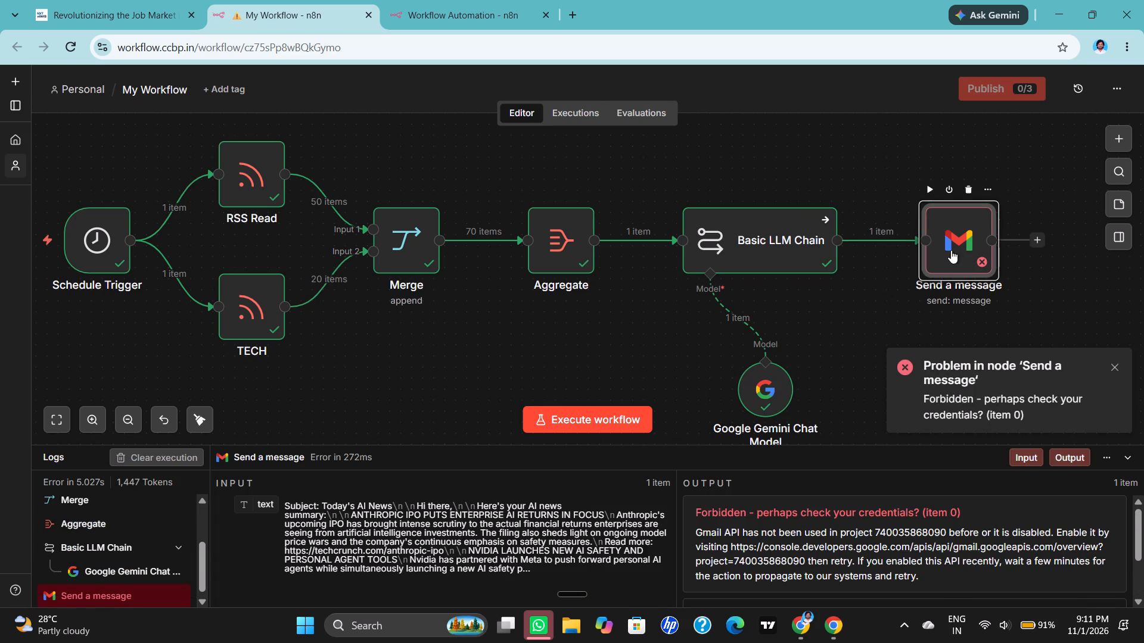
{"action": "scroll", "coordinate": [515, 337], "scroll_direction": "down", "scroll_amount": 1}
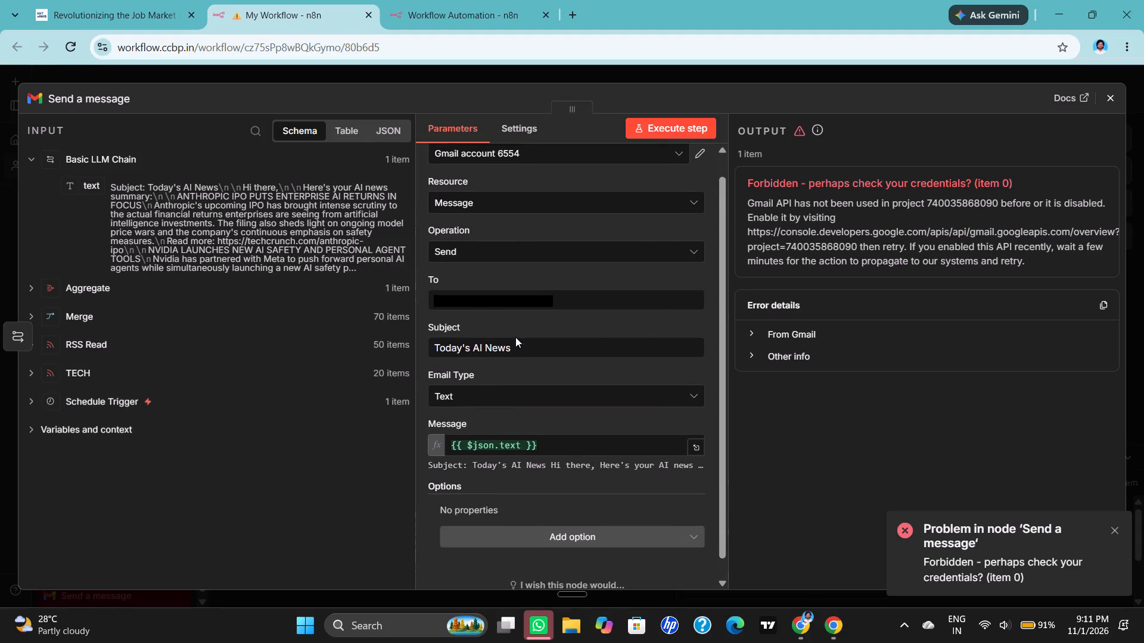
{"action": "scroll", "coordinate": [515, 337], "scroll_direction": "down", "scroll_amount": 4}
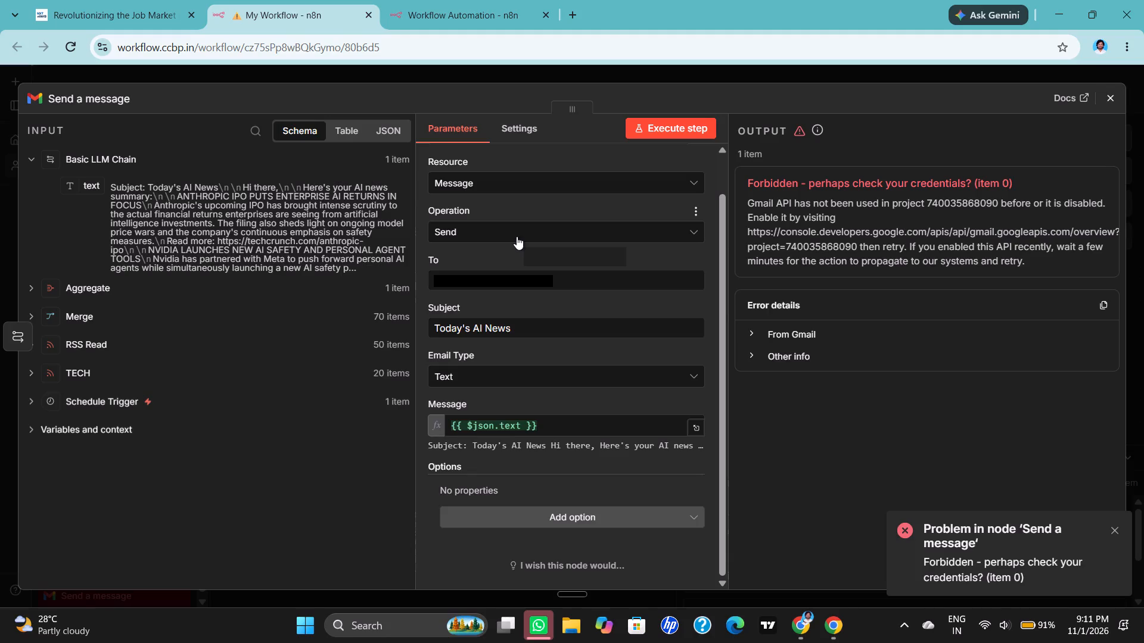
{"action": "scroll", "coordinate": [517, 236], "scroll_direction": "up", "scroll_amount": 6}
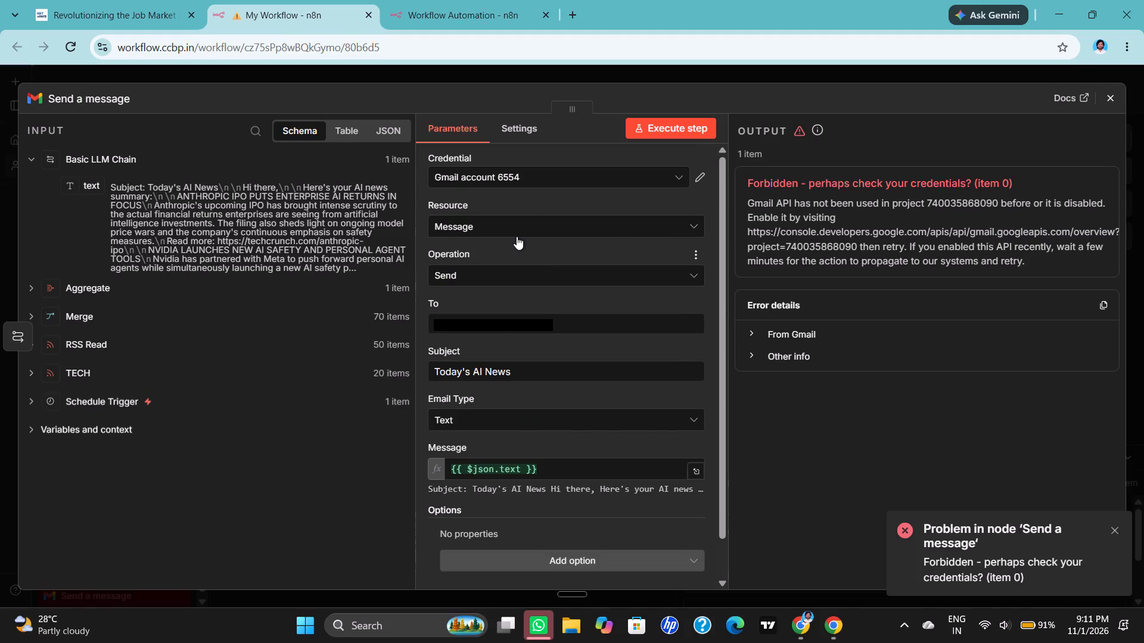
{"action": "left_click", "coordinate": [529, 173]}
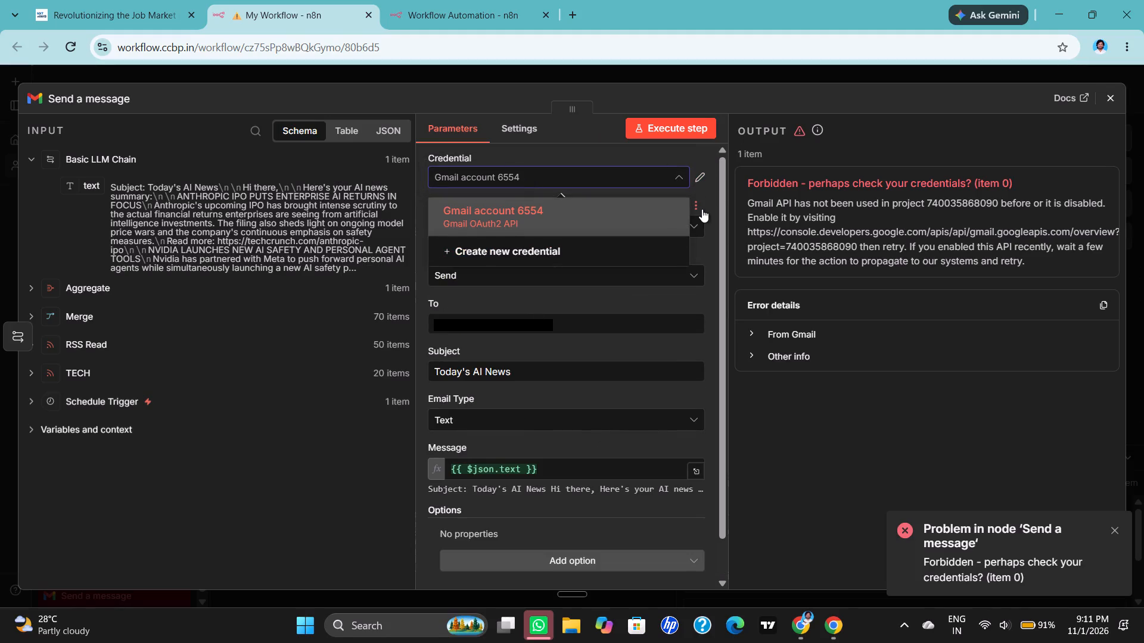
{"action": "left_click", "coordinate": [711, 149]}
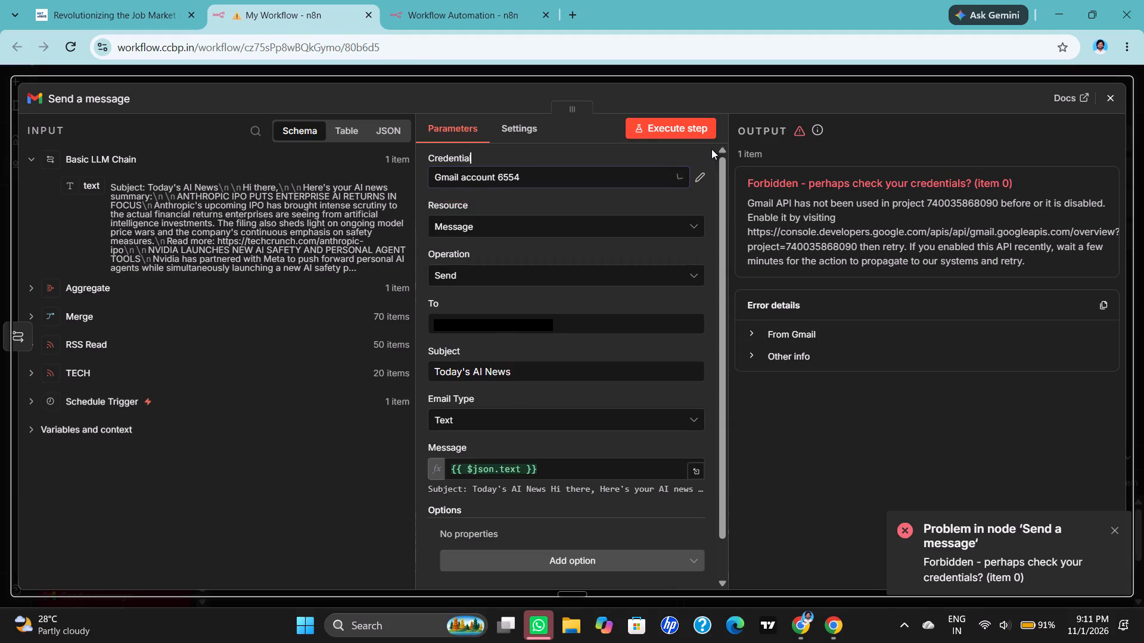
{"action": "left_click_drag", "start_coordinate": [670, 158], "coordinate": [666, 165]}
{"action": "left_click", "coordinate": [666, 165]}
{"action": "left_click", "coordinate": [662, 169]}
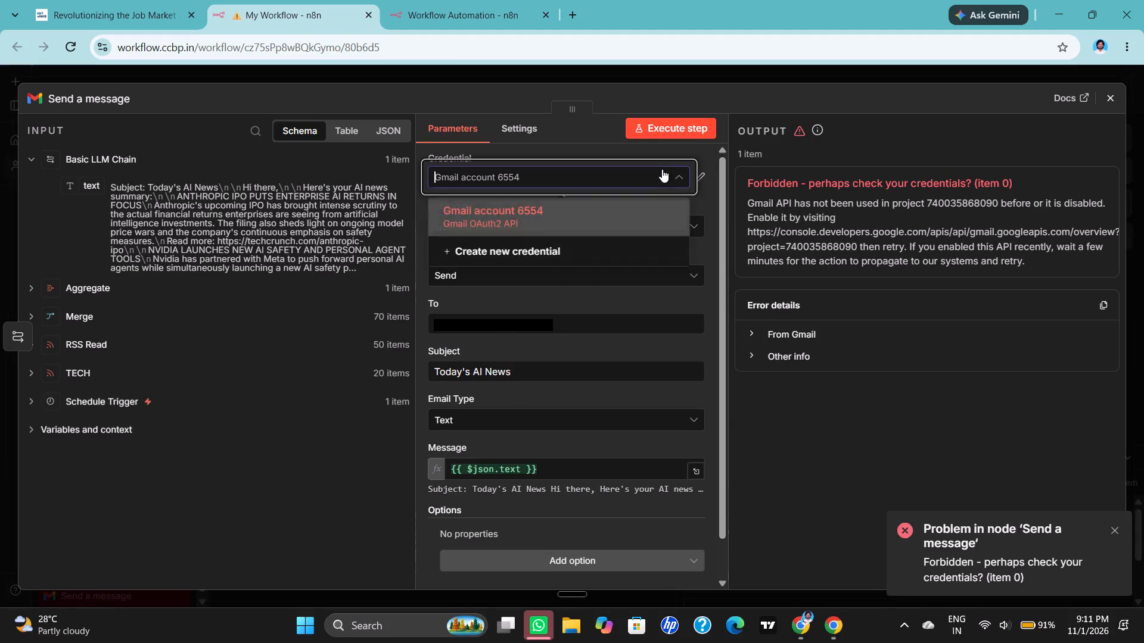
{"action": "left_click", "coordinate": [566, 254]}
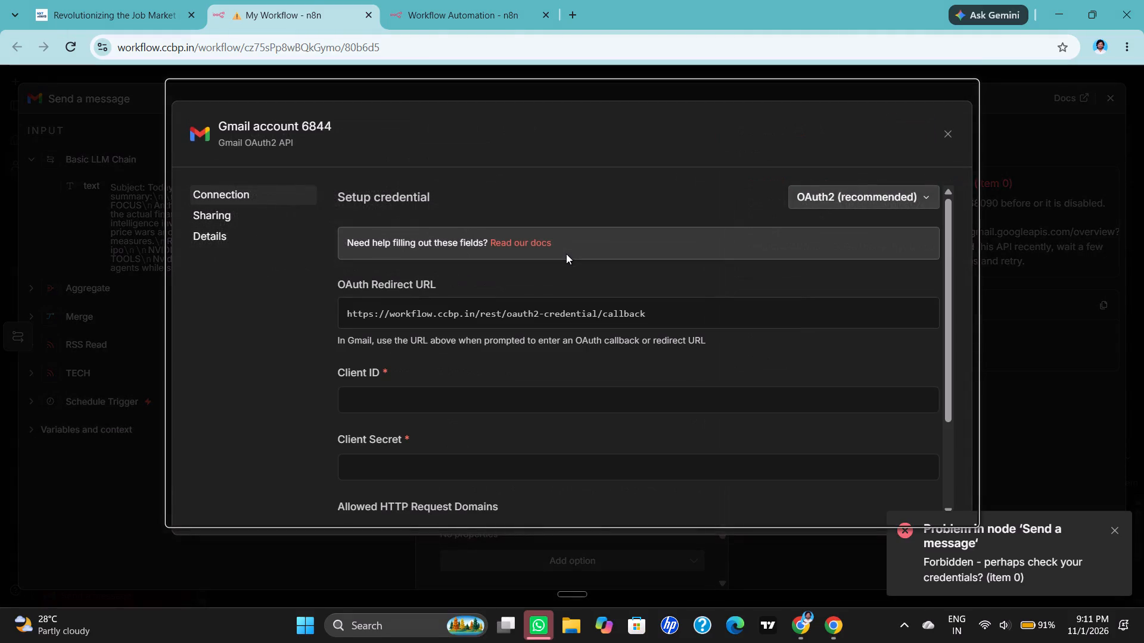
Open the Google Cloud console's Create OAuth client ID page in a new browser tab.
{"action": "left_click", "coordinate": [579, 10]}
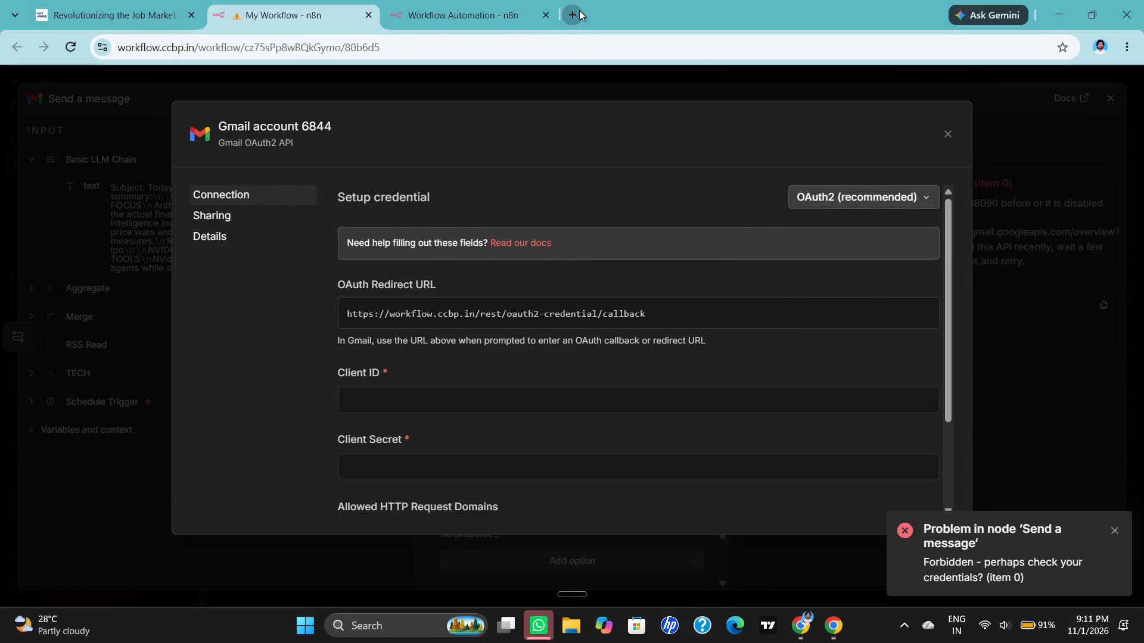
{"action": "left_click", "coordinate": [370, 58]}
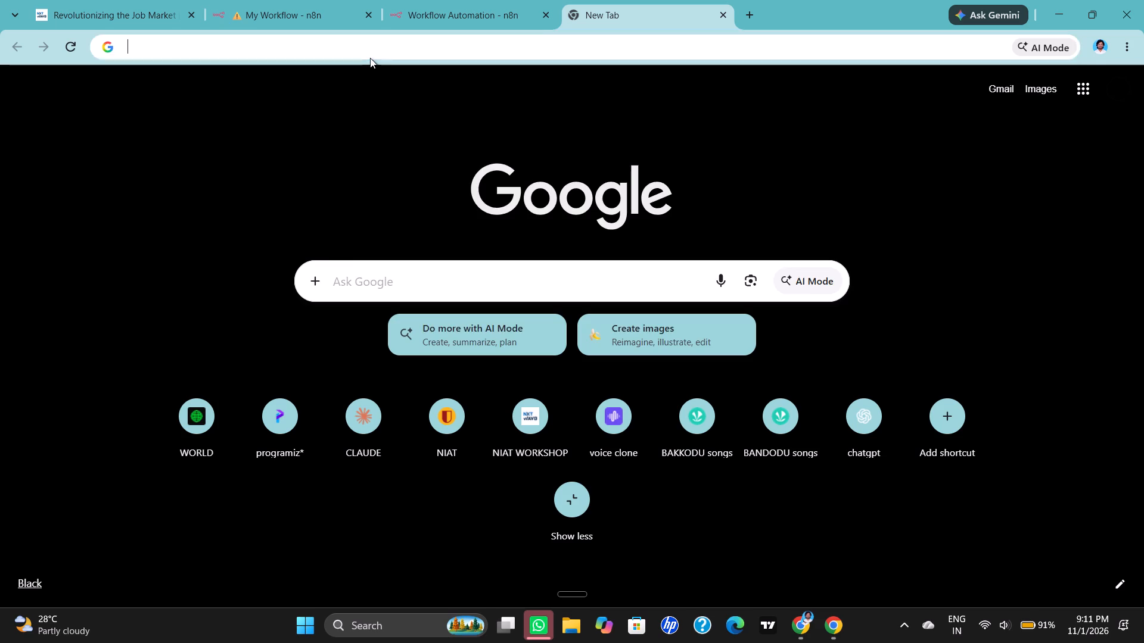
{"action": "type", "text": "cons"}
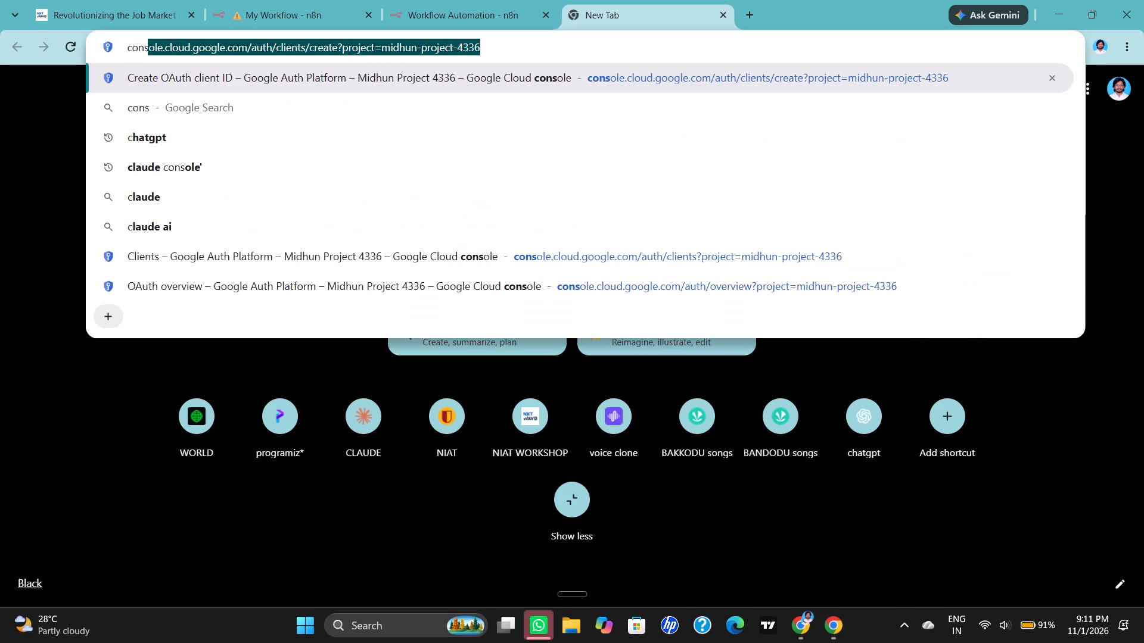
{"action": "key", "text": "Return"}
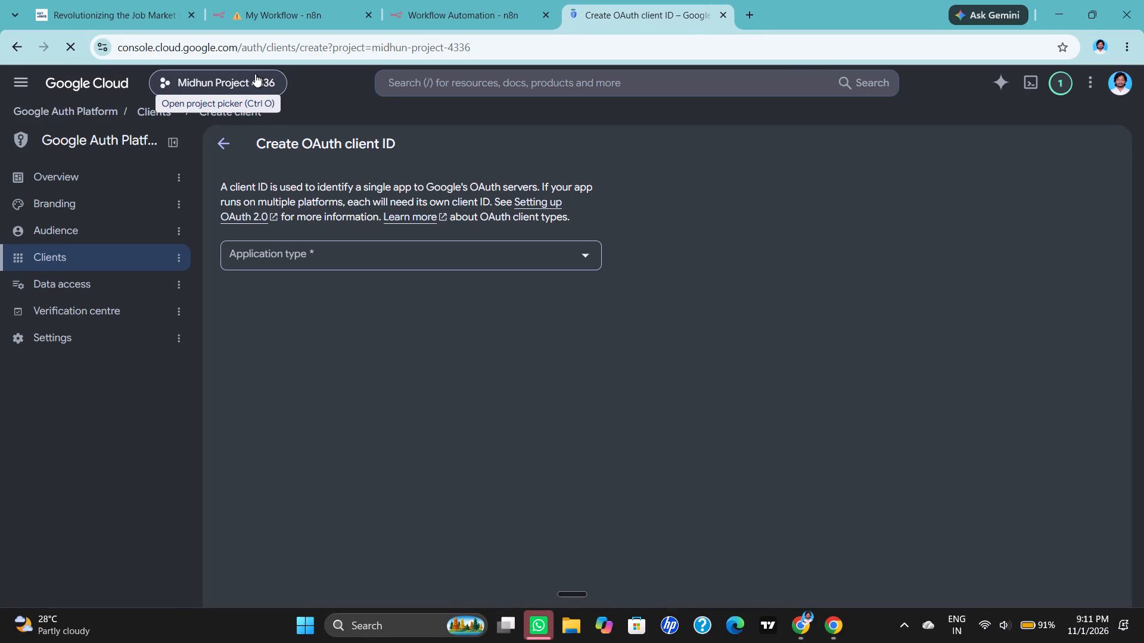
Start creating a new Google Cloud project from the project picker.
{"action": "left_click", "coordinate": [255, 74]}
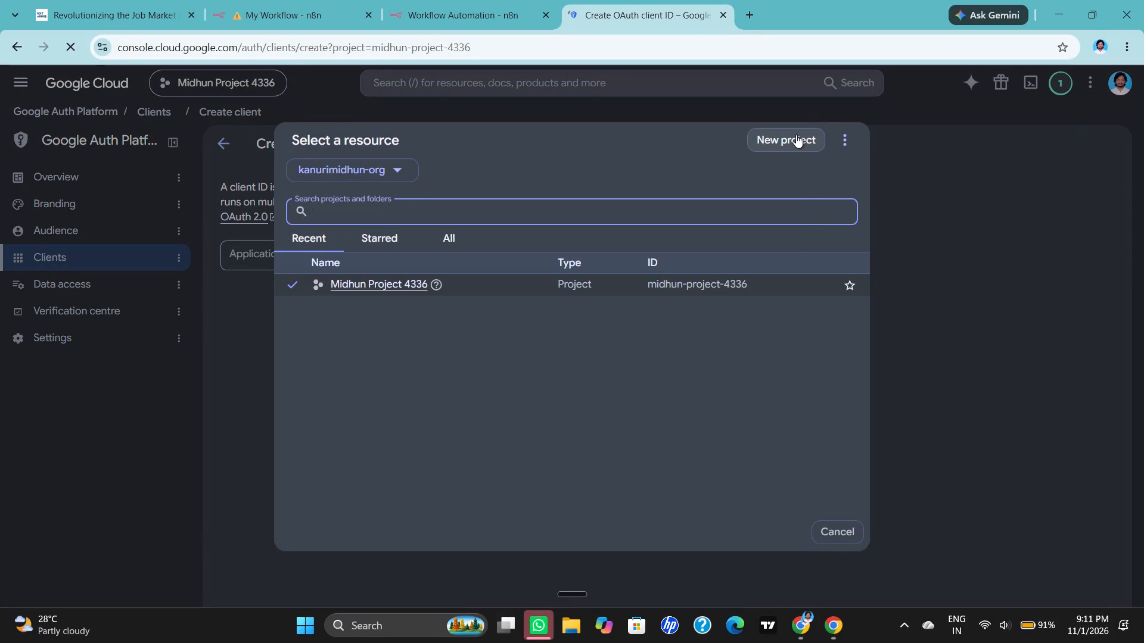
{"action": "left_click", "coordinate": [796, 135]}
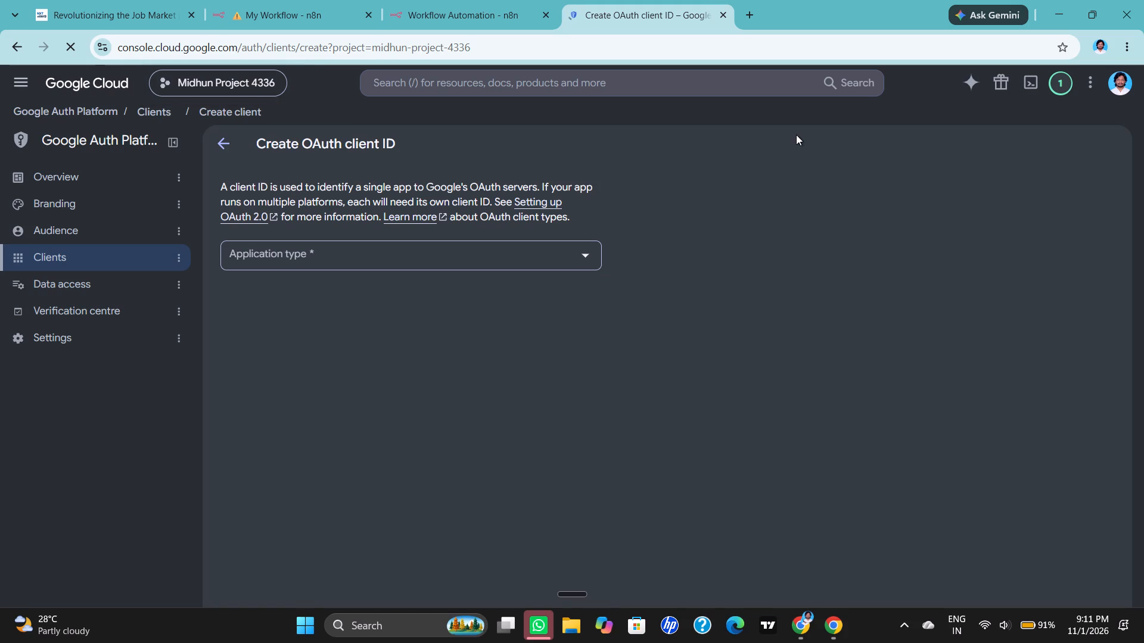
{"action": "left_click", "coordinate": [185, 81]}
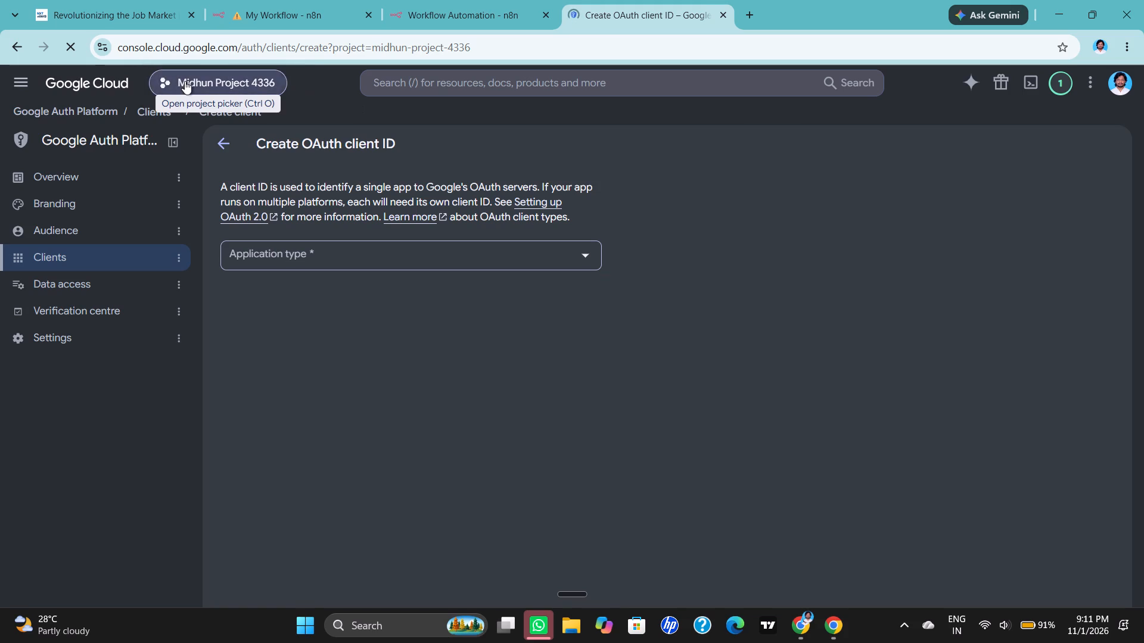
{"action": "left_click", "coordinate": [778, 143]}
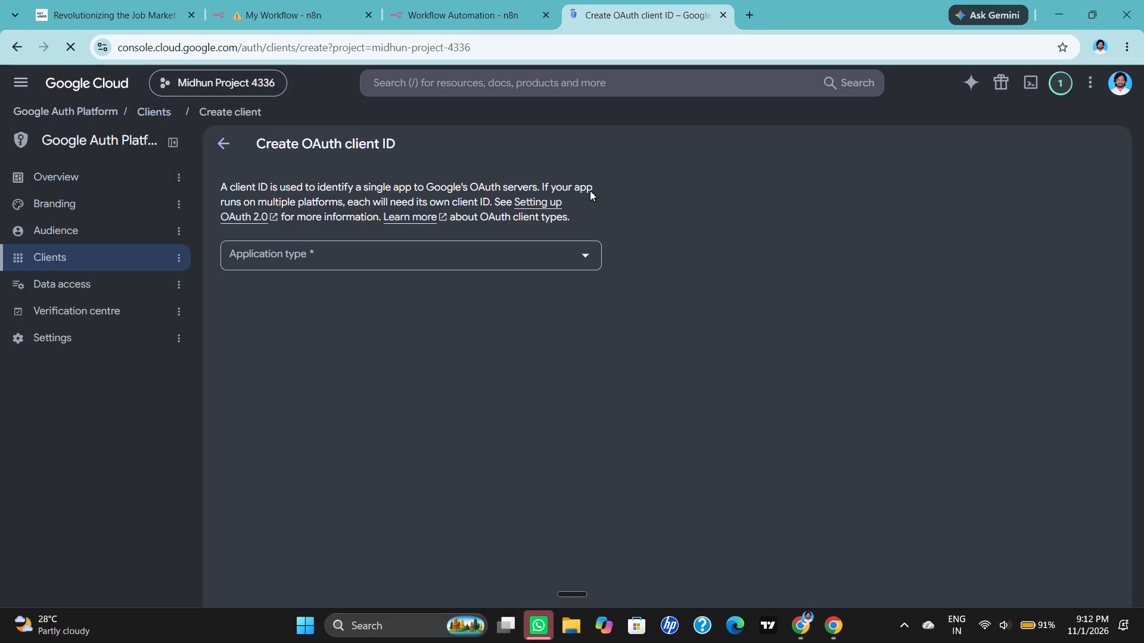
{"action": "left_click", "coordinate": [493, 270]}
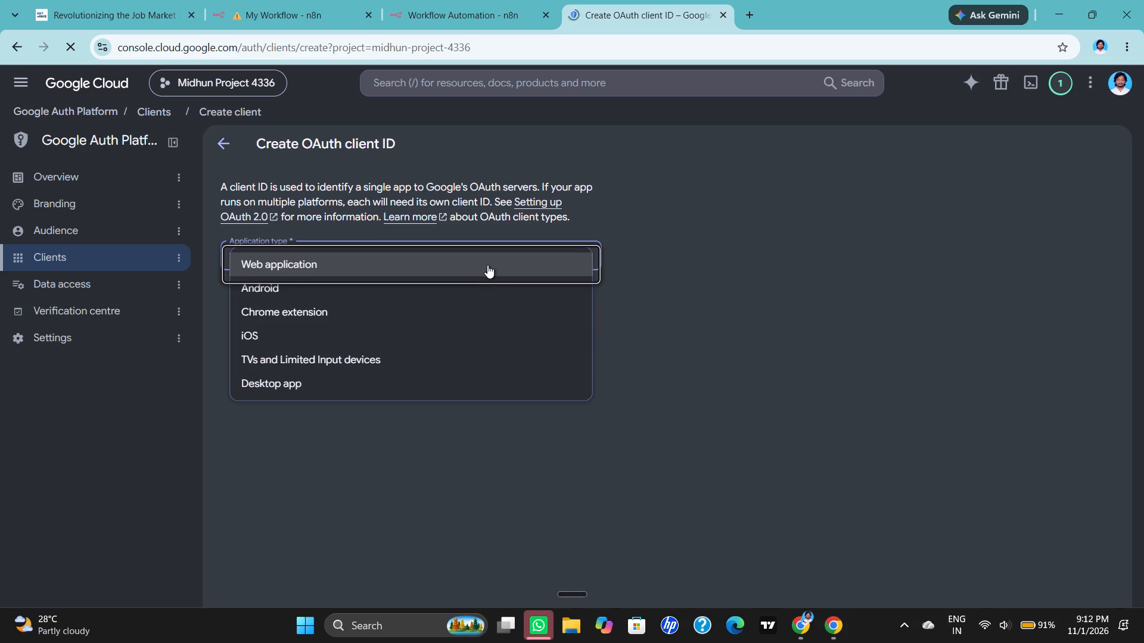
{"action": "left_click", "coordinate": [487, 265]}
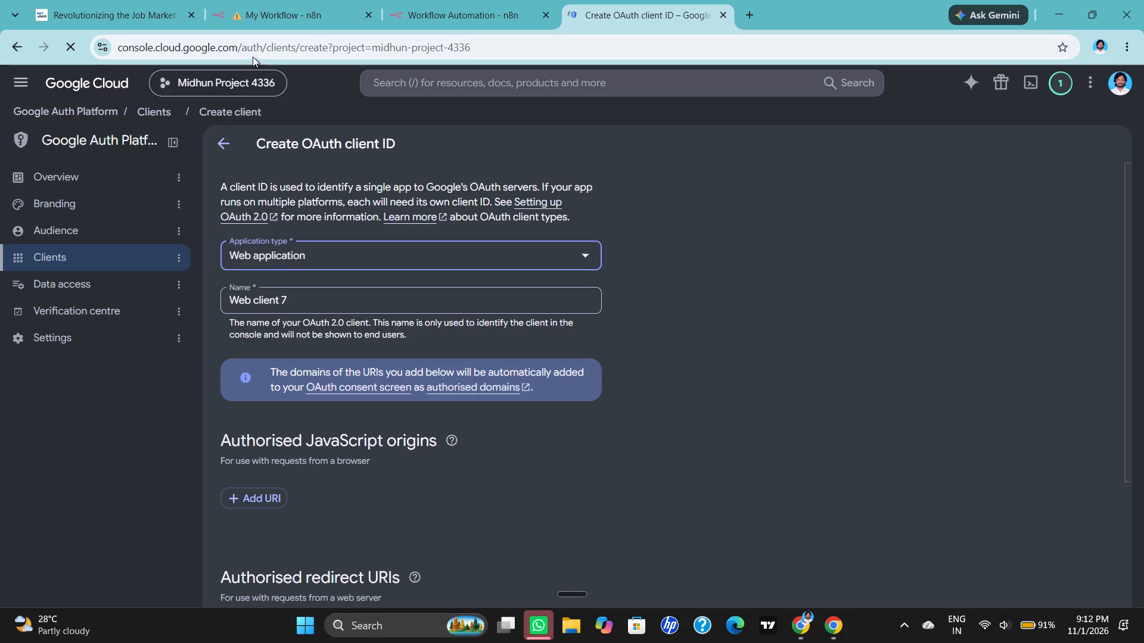
Create a new Google Cloud project named midhun, keeping the preset organisation and parent resource.
{"action": "left_click", "coordinate": [245, 83]}
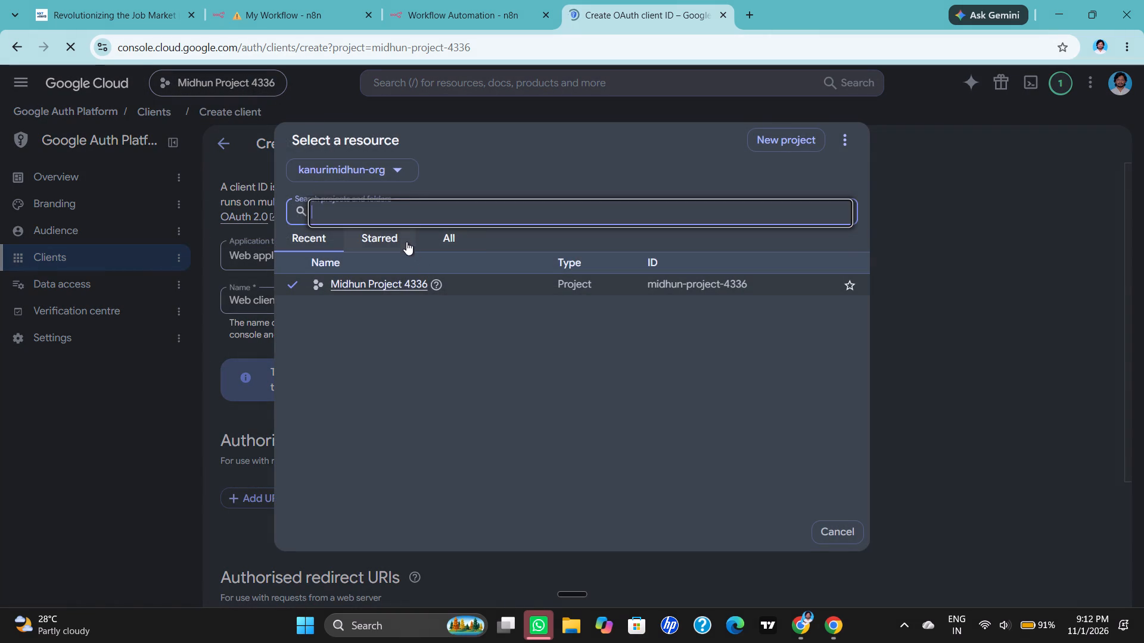
{"action": "left_click", "coordinate": [791, 129]}
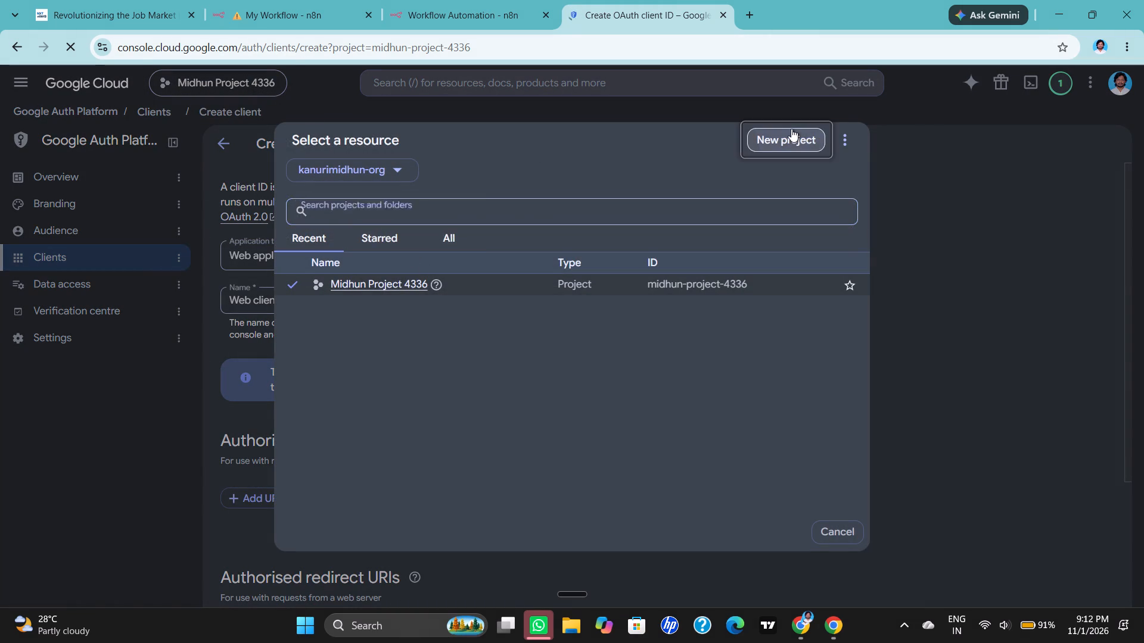
{"action": "scroll", "coordinate": [368, 395], "scroll_direction": "down", "scroll_amount": 1}
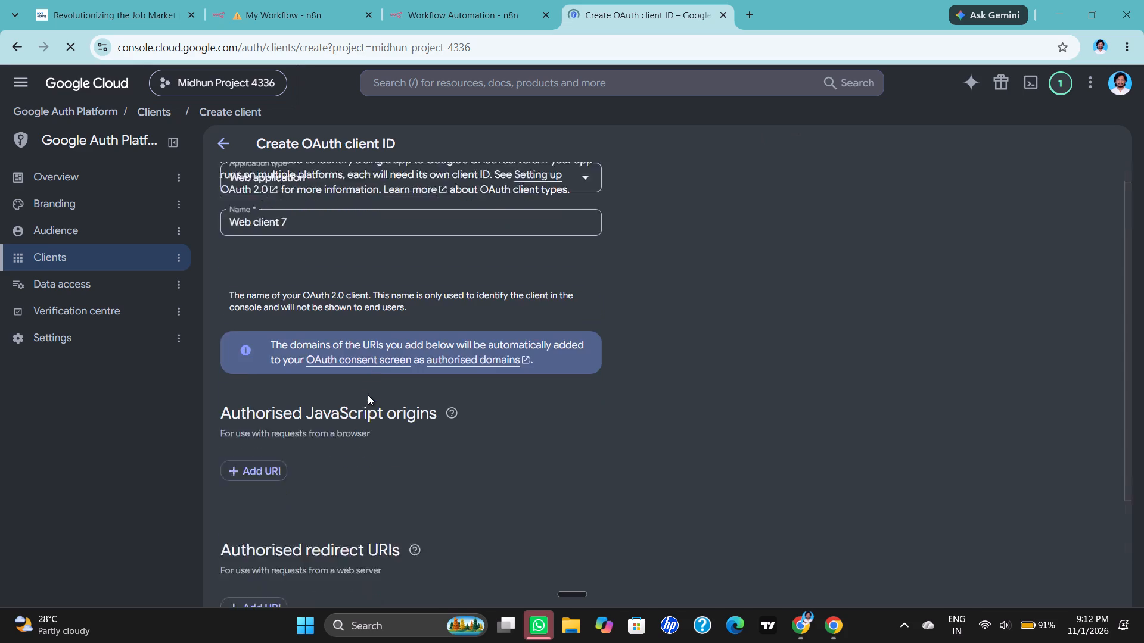
{"action": "scroll", "coordinate": [368, 395], "scroll_direction": "up", "scroll_amount": 7}
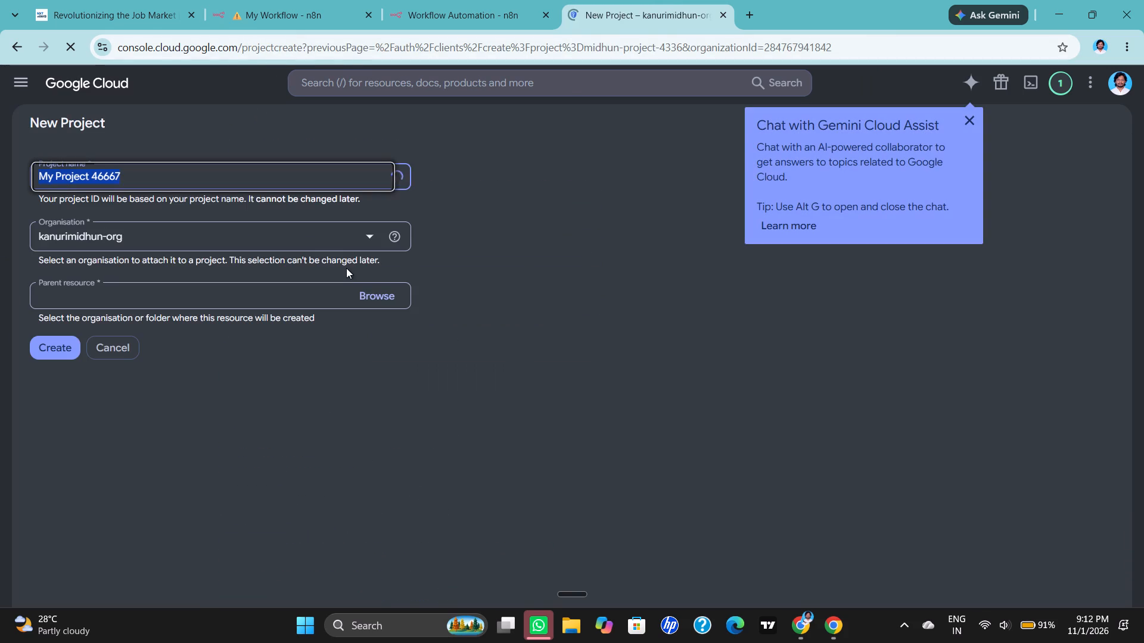
{"action": "scroll", "coordinate": [260, 217], "scroll_direction": "up", "scroll_amount": 2}
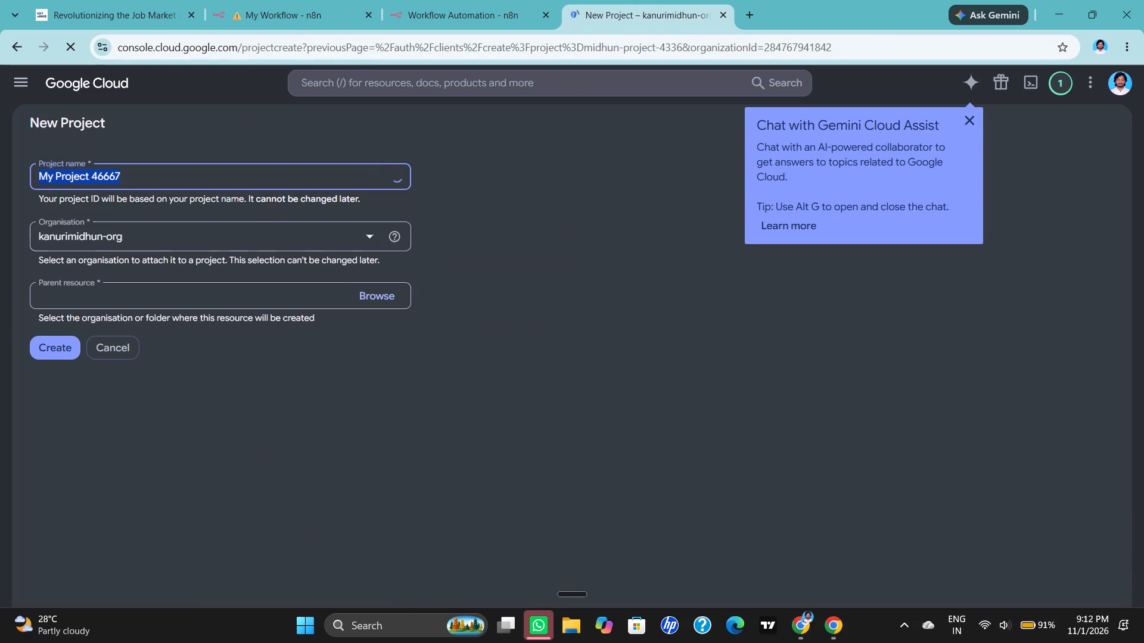
{"action": "scroll", "coordinate": [204, 131], "scroll_direction": "up", "scroll_amount": 2}
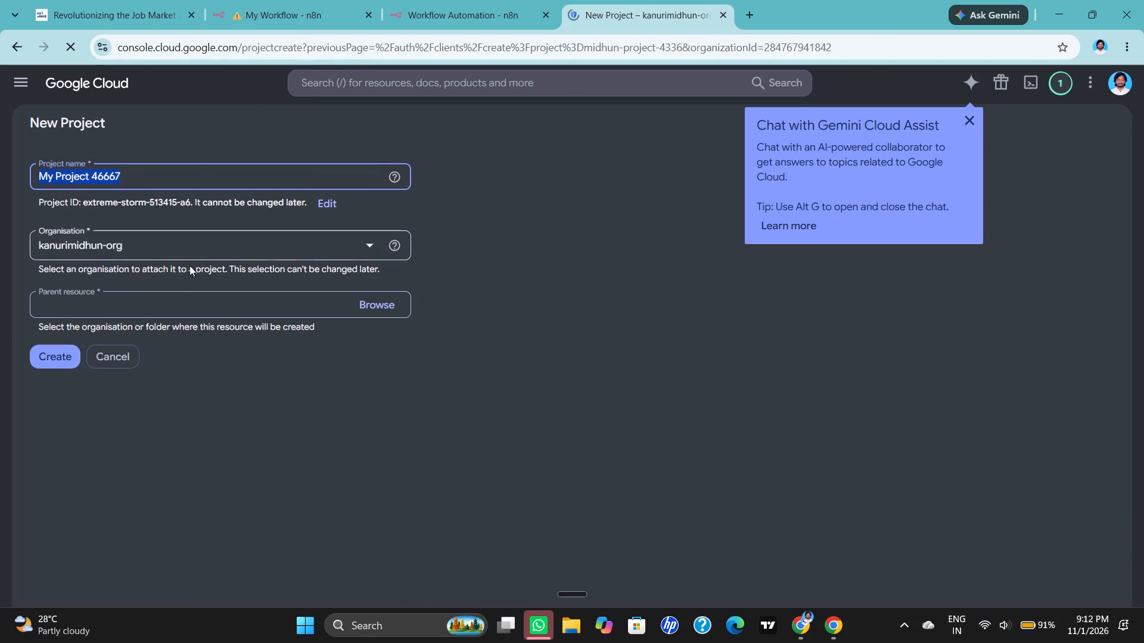
{"action": "left_click", "coordinate": [202, 177]}
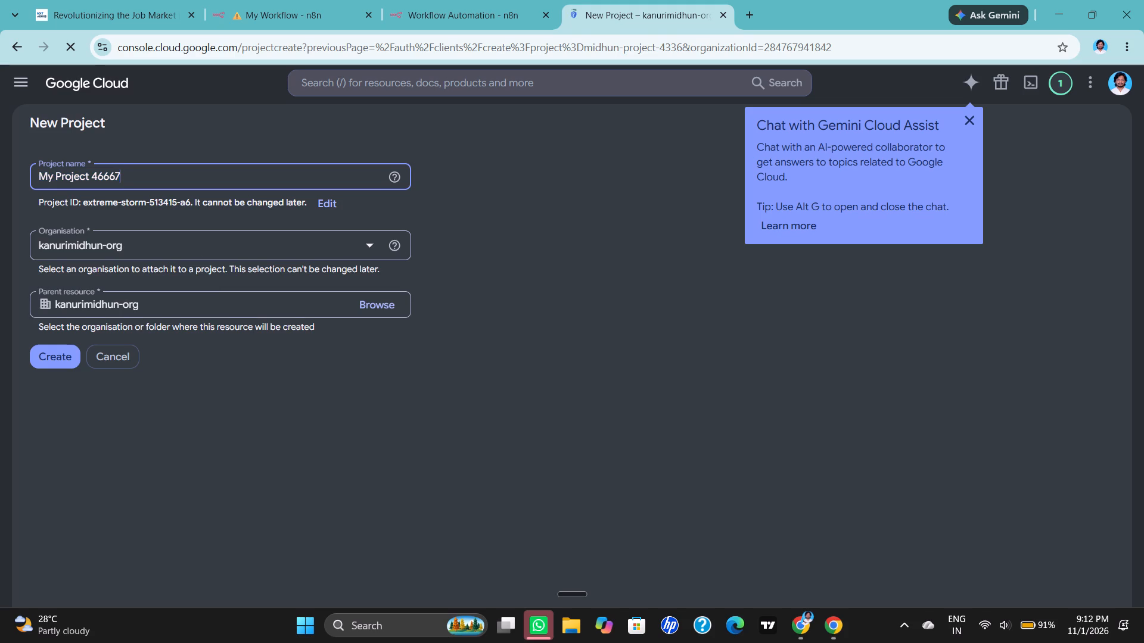
{"action": "key", "text": "BackSpace"}
{"action": "key", "text": "BackSpace"}
{"action": "key", "text": "BackSpace"}
{"action": "key", "text": "BackSpace"}
{"action": "key", "text": "BackSpace"}
{"action": "key", "text": "BackSpace"}
{"action": "key", "text": "BackSpace"}
{"action": "key", "text": "BackSpace"}
{"action": "key", "text": "BackSpace"}
{"action": "key", "text": "BackSpace"}
{"action": "key", "text": "BackSpace"}
{"action": "key", "text": "BackSpace"}
{"action": "key", "text": "BackSpace"}
{"action": "key", "text": "BackSpace"}
{"action": "key", "text": "BackSpace"}
{"action": "key", "text": "BackSpace"}
{"action": "key", "text": "BackSpace"}
{"action": "key", "text": "BackSpace"}
{"action": "key", "text": "BackSpace"}
{"action": "key", "text": "BackSpace"}
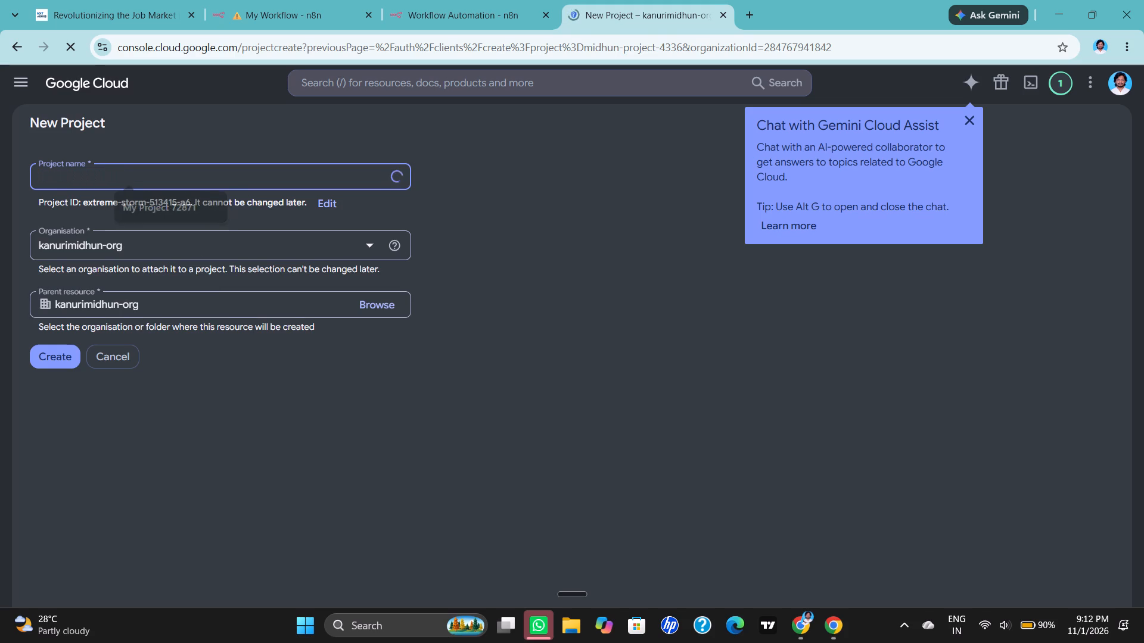
{"action": "type", "text": "mid"}
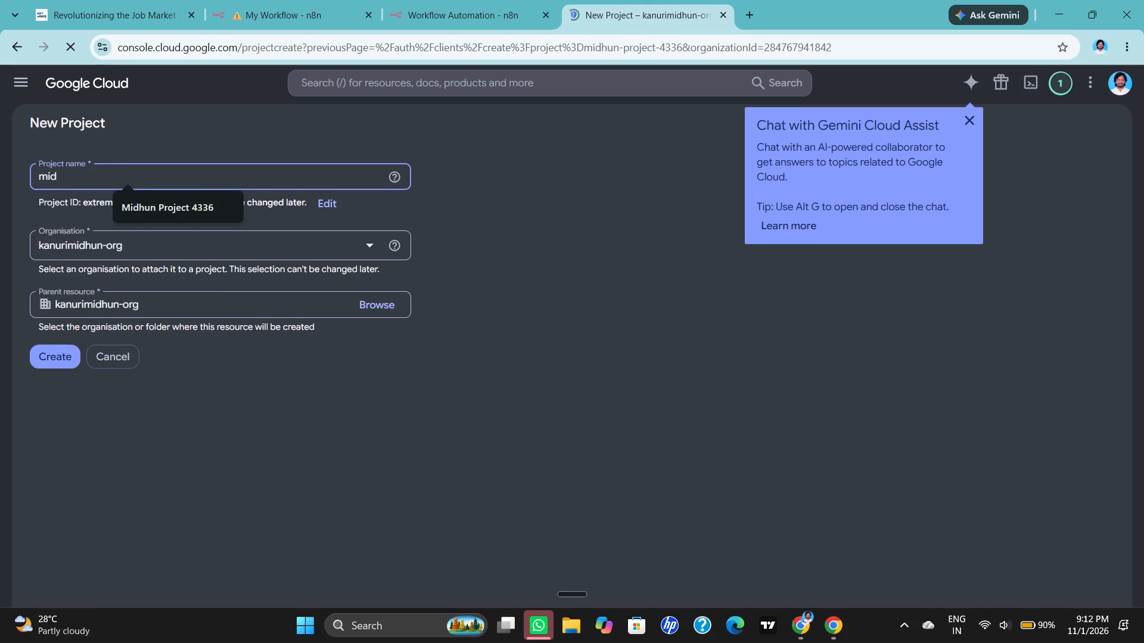
{"action": "type", "text": "hu"}
{"action": "key", "text": "n"}
{"action": "left_click", "coordinate": [63, 362]}
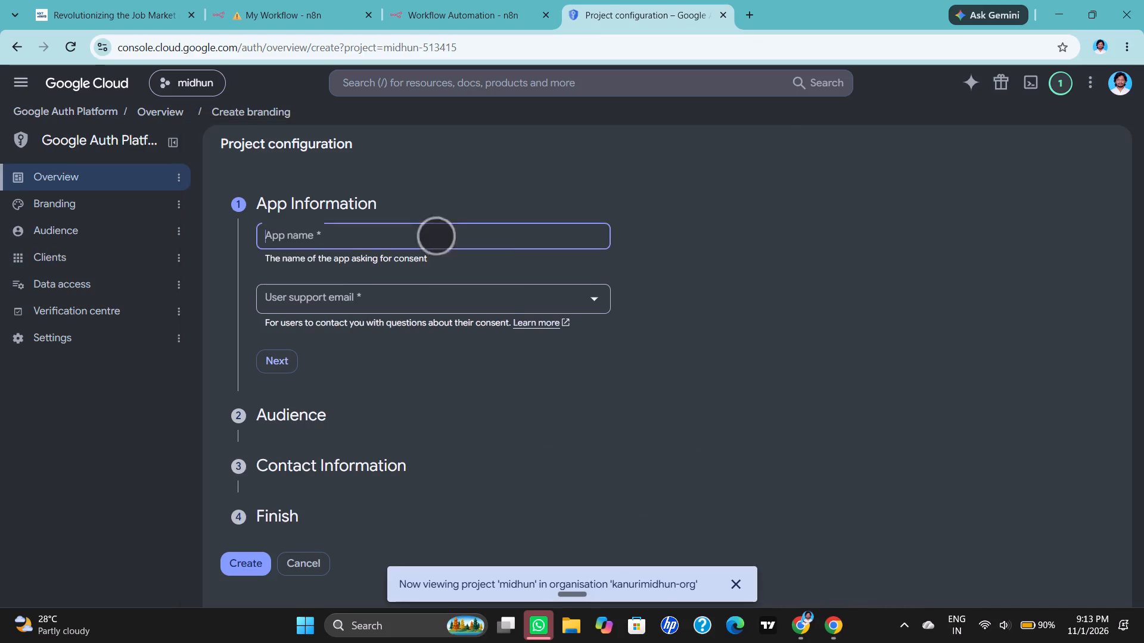
Complete the App Information with the app name midhun and the account's own address as user support email.
{"action": "type", "text": "midhun"}
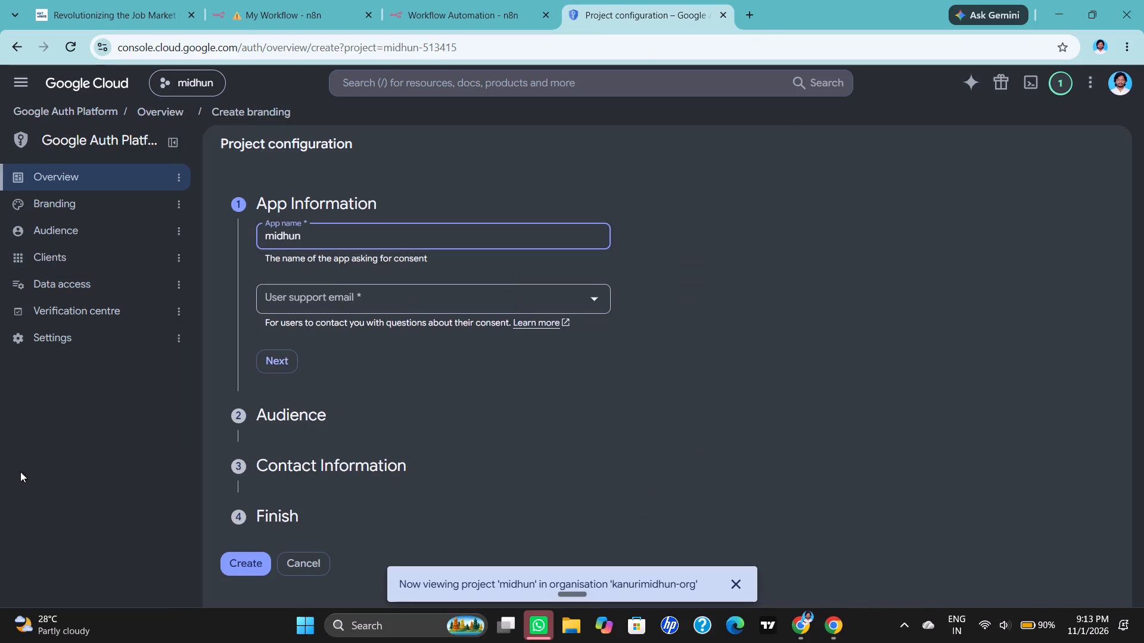
{"action": "left_click", "coordinate": [321, 291]}
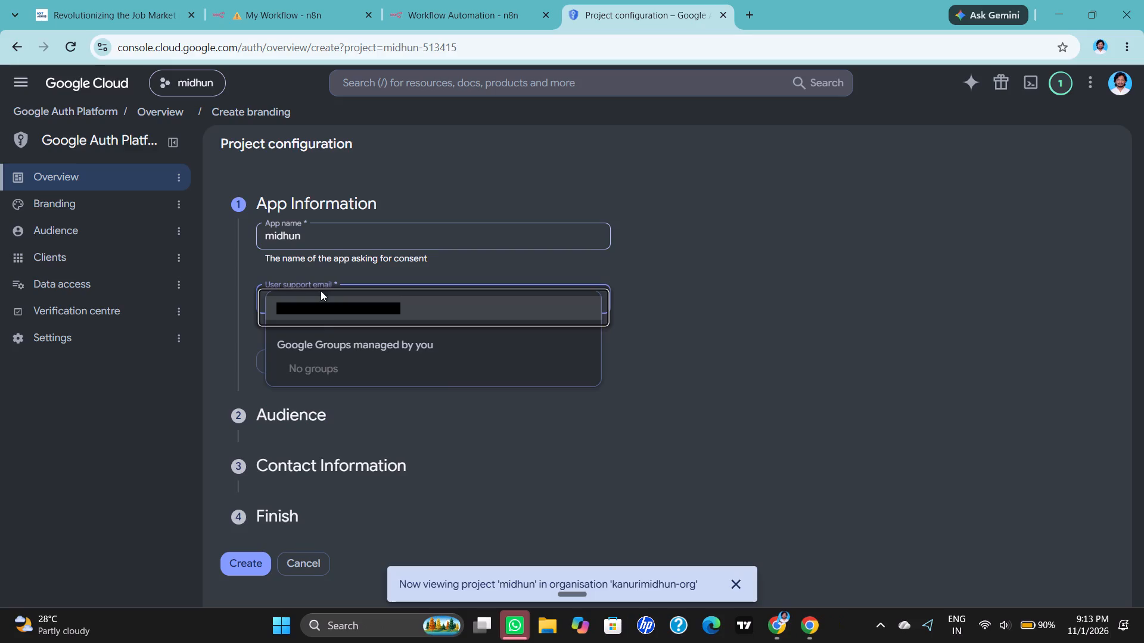
{"action": "left_click", "coordinate": [328, 319]}
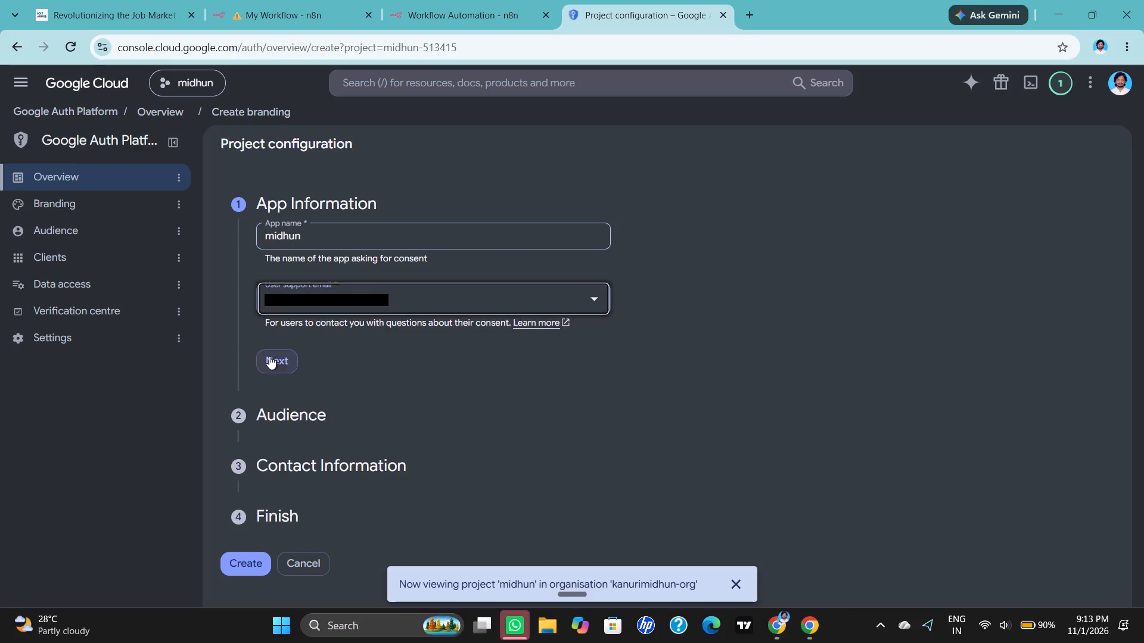
{"action": "left_click", "coordinate": [269, 356]}
Set the app's audience to External and proceed to the contact information.
{"action": "left_click", "coordinate": [269, 392]}
{"action": "scroll", "coordinate": [269, 392], "scroll_direction": "down", "scroll_amount": 2}
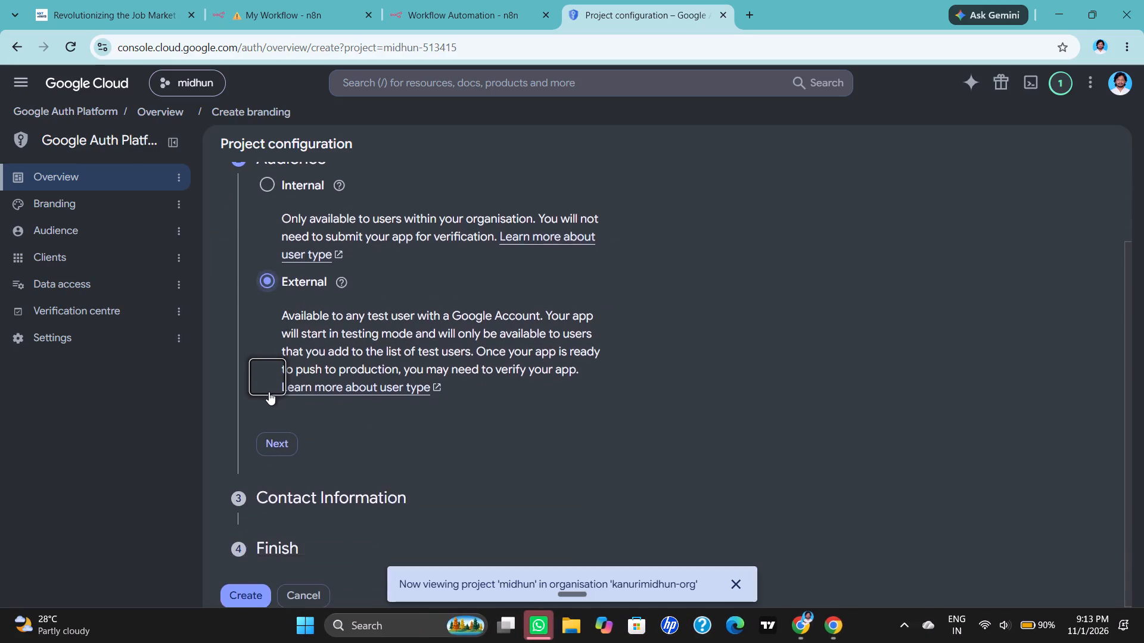
{"action": "left_click", "coordinate": [274, 445]}
Fill in the Contact Information with the suggested email address and proceed to the Finish section.
{"action": "scroll", "coordinate": [274, 445], "scroll_direction": "down", "scroll_amount": 1}
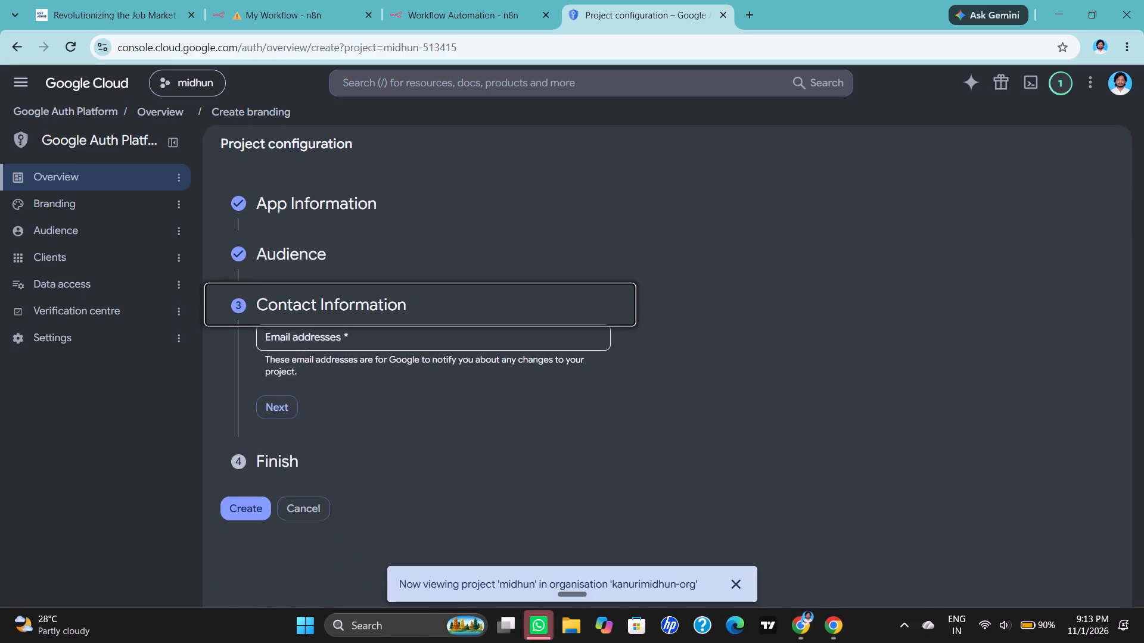
{"action": "left_click", "coordinate": [315, 345]}
{"action": "left_click_drag", "start_coordinate": [468, 358], "coordinate": [464, 372]}
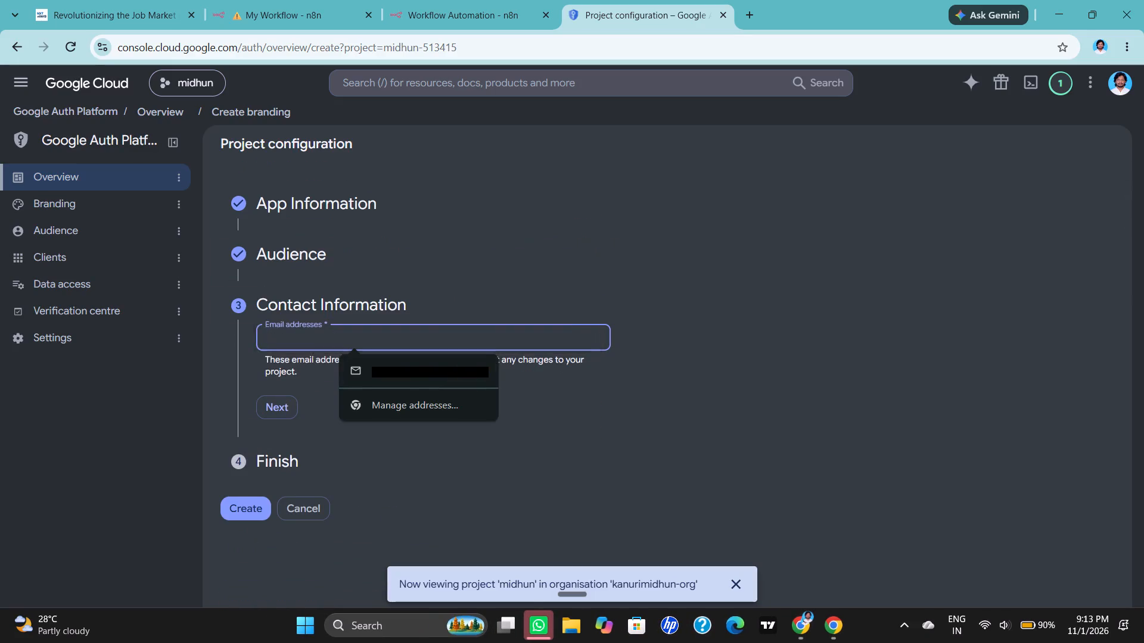
{"action": "left_click", "coordinate": [474, 367]}
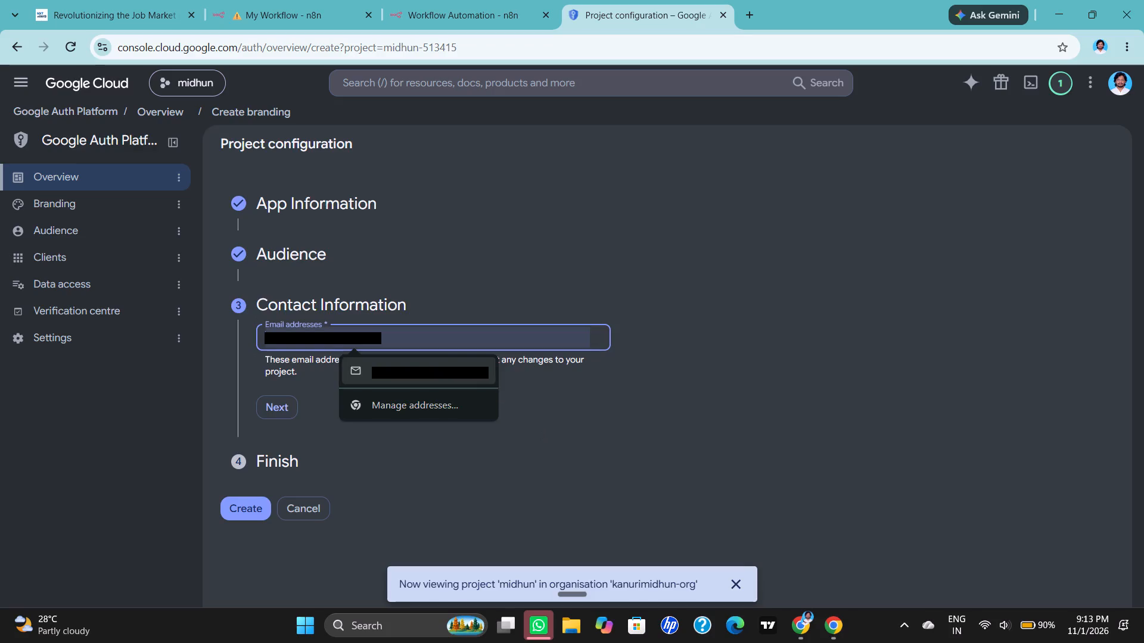
{"action": "left_click", "coordinate": [295, 401]}
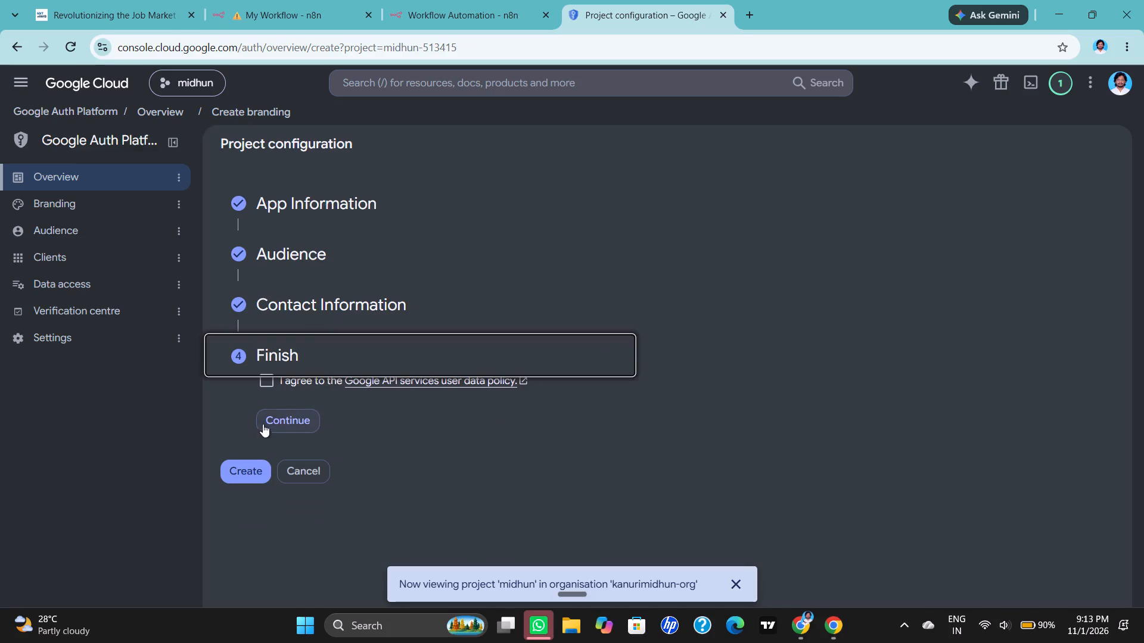
Agree to the Google API services user data policy and create the OAuth configuration.
{"action": "left_click", "coordinate": [265, 385]}
{"action": "left_click", "coordinate": [271, 407]}
{"action": "left_click", "coordinate": [272, 408]}
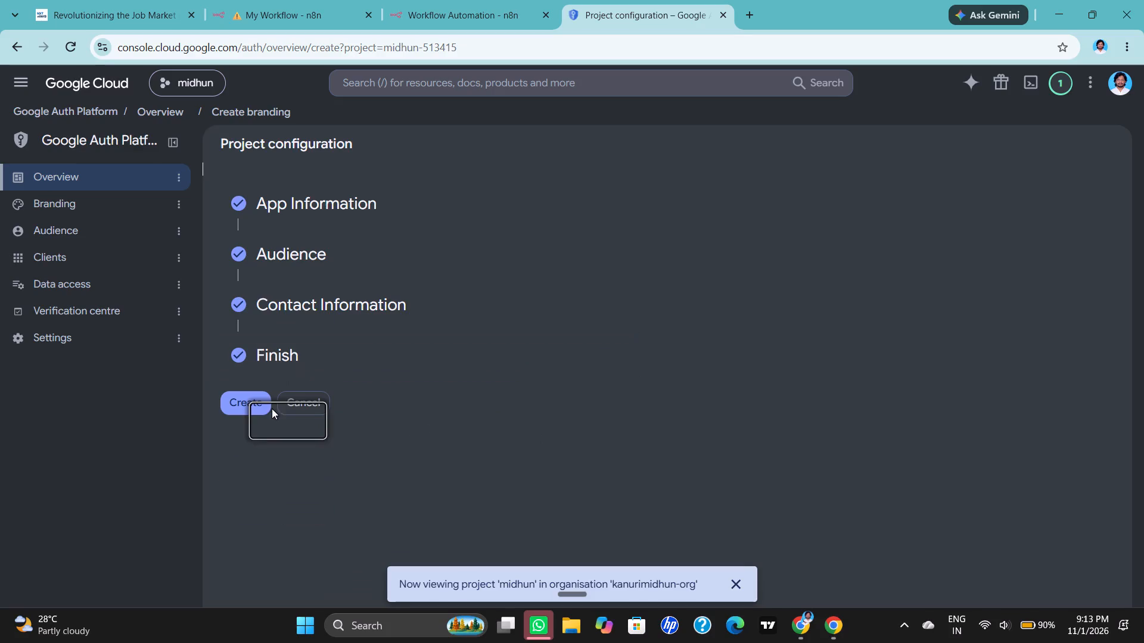
{"action": "left_click", "coordinate": [244, 395]}
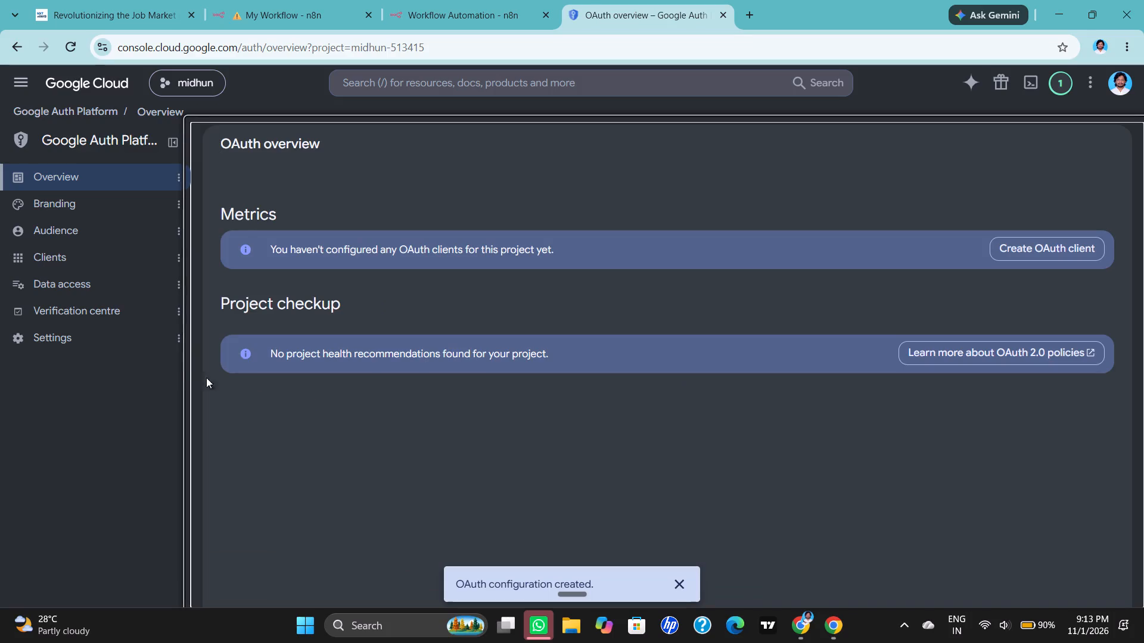
Examine the Branding page's app logo, app domain and authorised domains settings.
{"action": "left_click", "coordinate": [75, 204]}
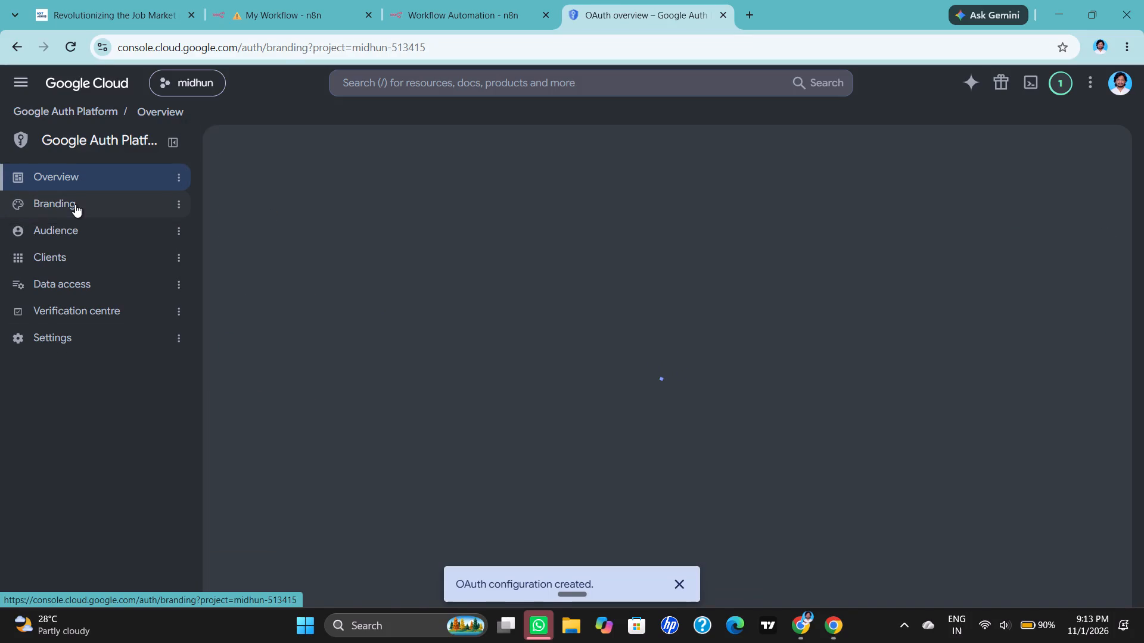
{"action": "scroll", "coordinate": [263, 300], "scroll_direction": "down", "scroll_amount": 3}
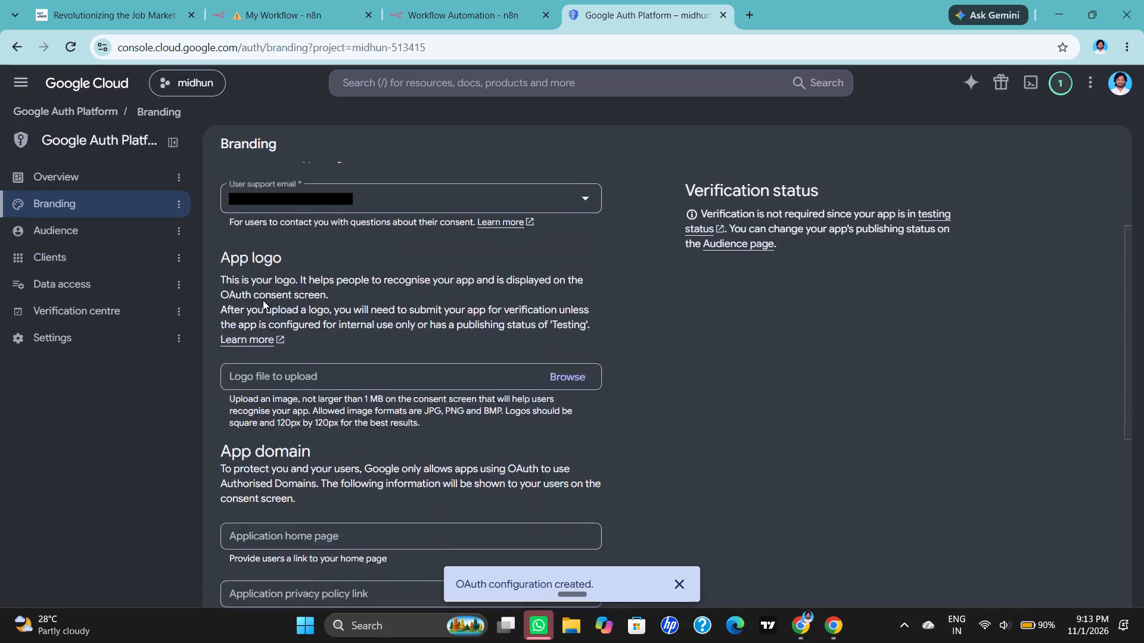
{"action": "scroll", "coordinate": [263, 300], "scroll_direction": "down", "scroll_amount": 3}
{"action": "scroll", "coordinate": [263, 300], "scroll_direction": "up", "scroll_amount": 1}
{"action": "left_click", "coordinate": [289, 270]}
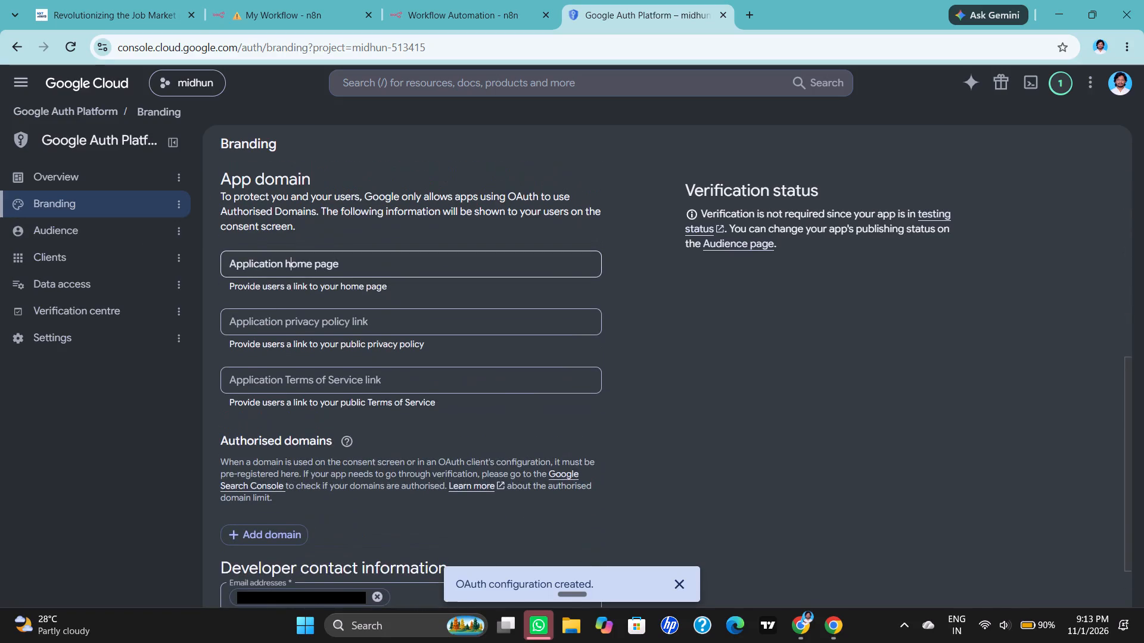
{"action": "scroll", "coordinate": [289, 270], "scroll_direction": "up", "scroll_amount": 3}
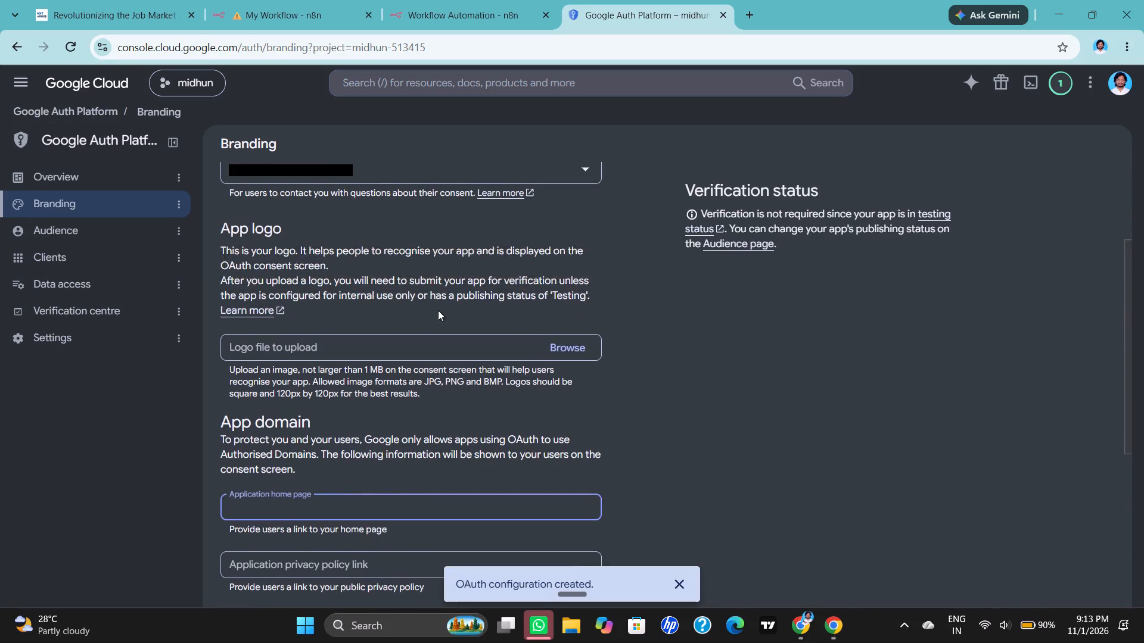
{"action": "scroll", "coordinate": [438, 310], "scroll_direction": "left", "scroll_amount": 2}
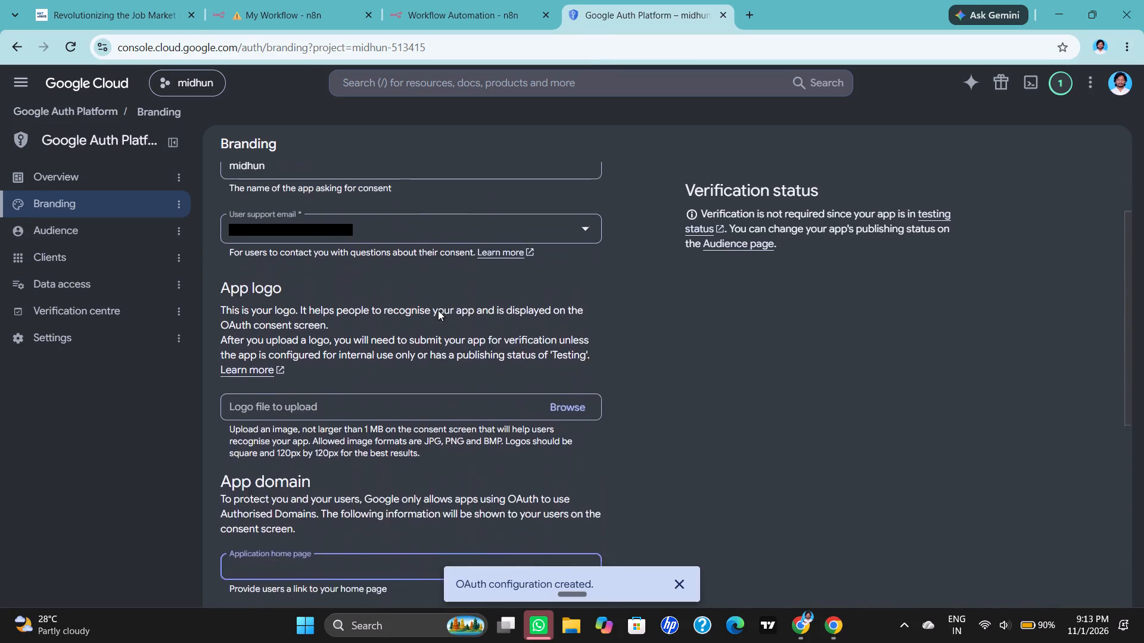
{"action": "scroll", "coordinate": [438, 310], "scroll_direction": "left", "scroll_amount": 1}
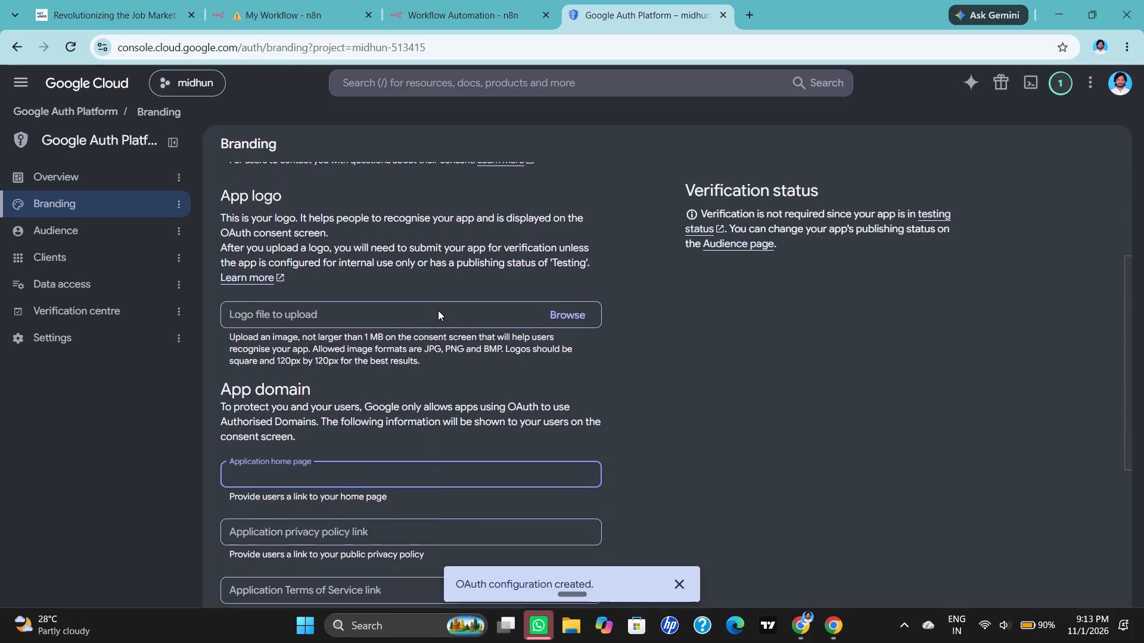
{"action": "scroll", "coordinate": [438, 310], "scroll_direction": "left", "scroll_amount": 1}
Check the Gmail OAuth2 credential setup in the My Workflow n8n tab and return to the Branding page.
{"action": "left_click", "coordinate": [124, 8]}
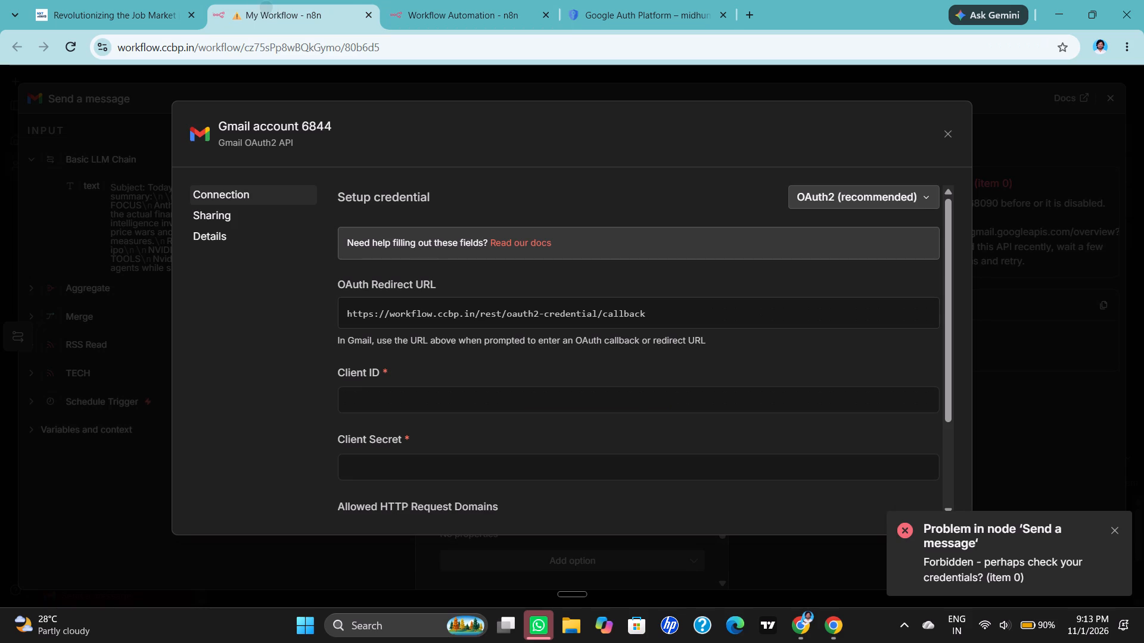
{"action": "left_click", "coordinate": [632, 17]}
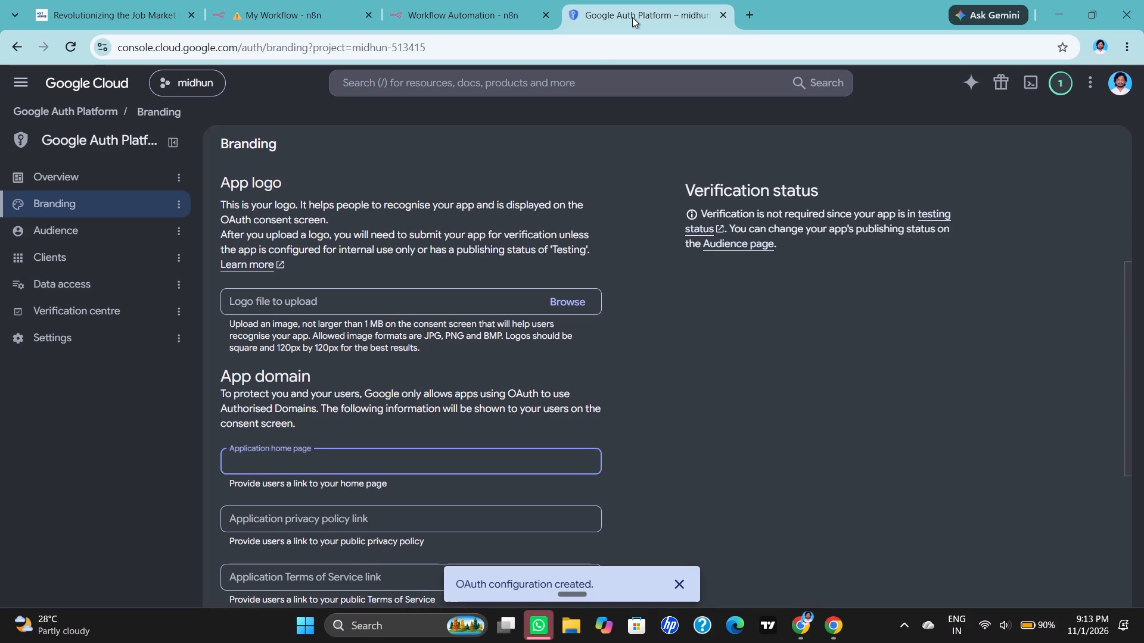
Switch to WhatsApp.
{"action": "left_click", "coordinate": [536, 628]}
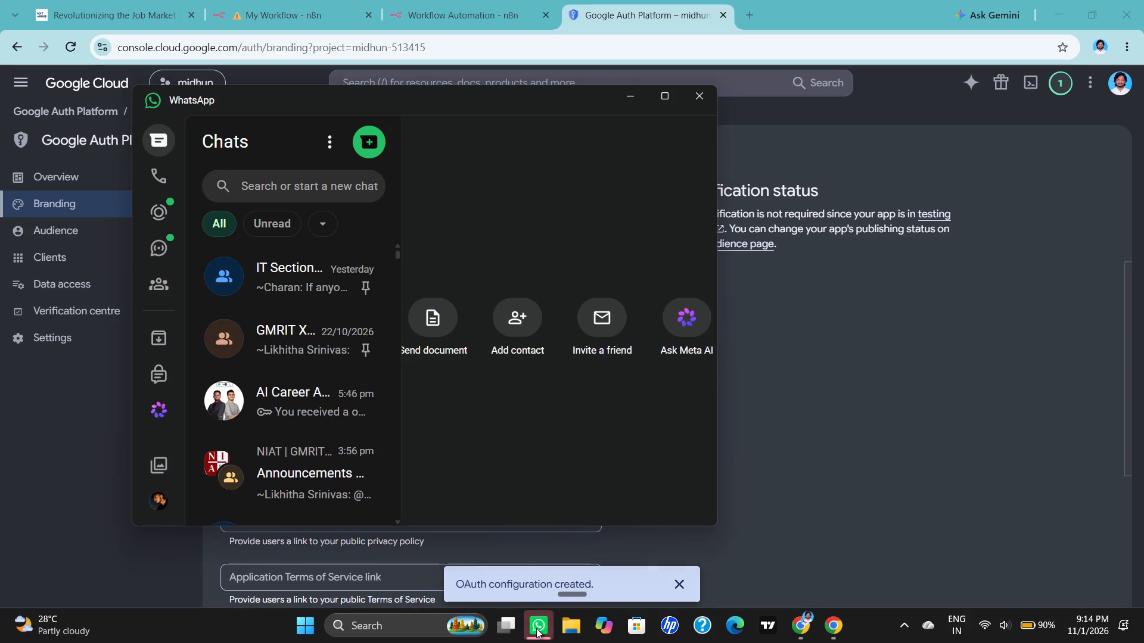
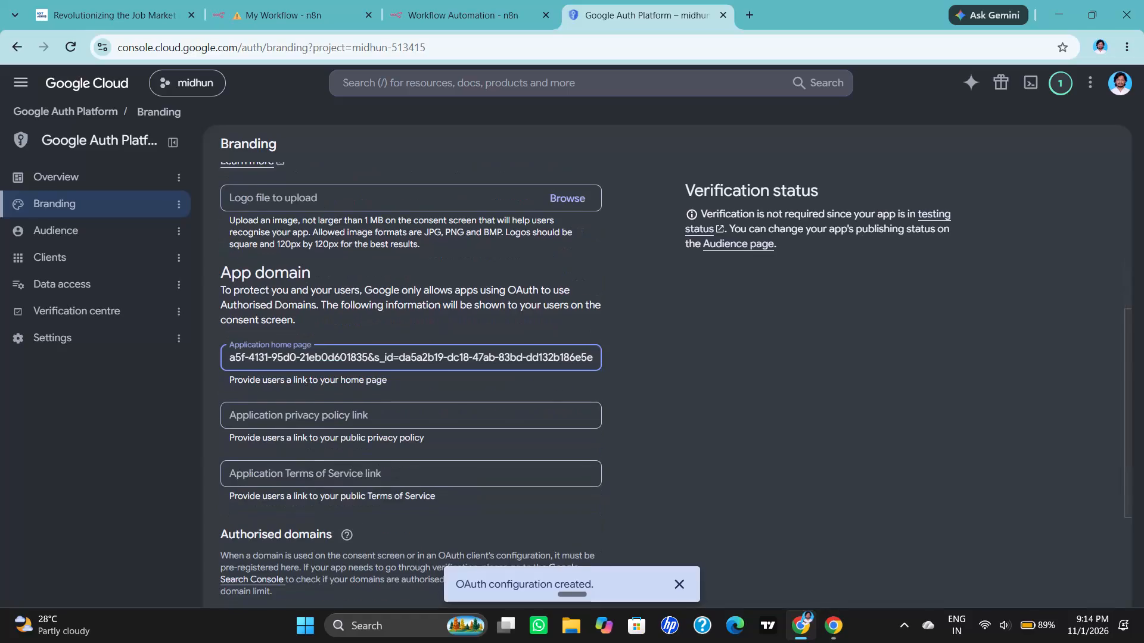
Fill the app's privacy policy link and Terms of Service link with the copied learning.ccbp.in course URL.
{"action": "left_click", "coordinate": [361, 412]}
{"action": "key", "text": "ctrl+v"}
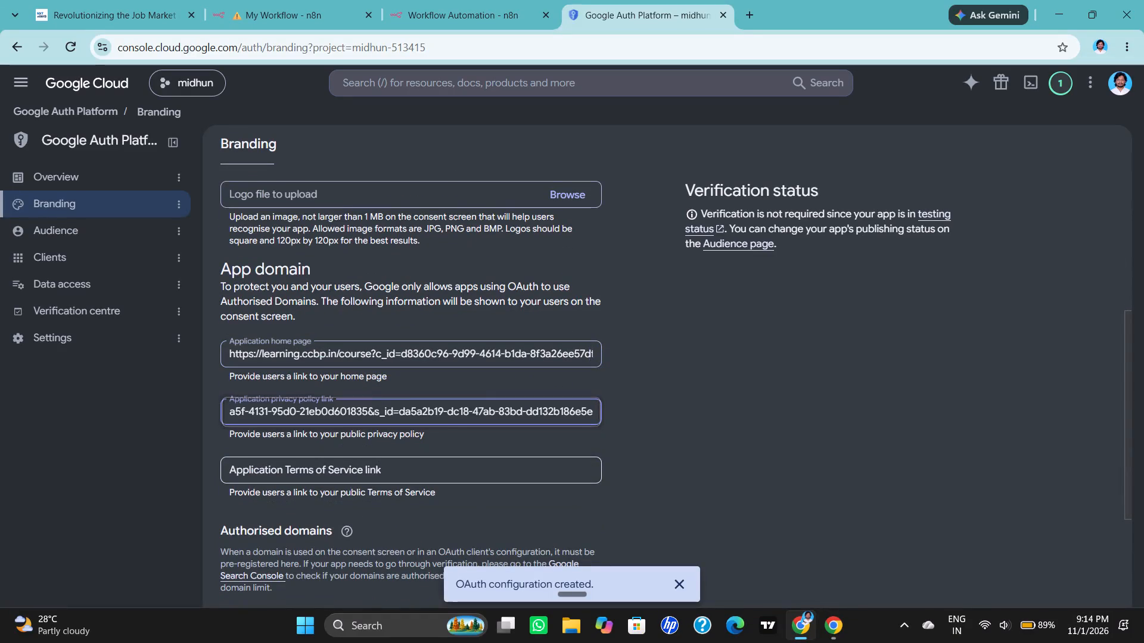
{"action": "left_click", "coordinate": [335, 473]}
{"action": "key", "text": "ctrl+v"}
Add ccbp.in as an authorised domain and save the branding changes.
{"action": "scroll", "coordinate": [335, 473], "scroll_direction": "down", "scroll_amount": 3}
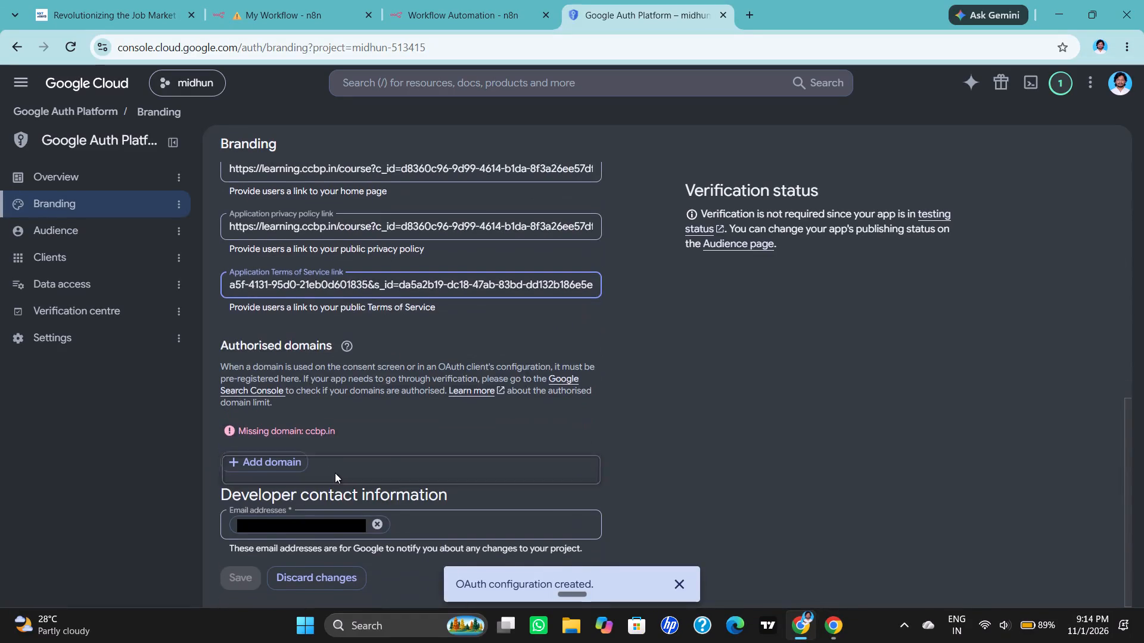
{"action": "scroll", "coordinate": [313, 516], "scroll_direction": "down", "scroll_amount": 1}
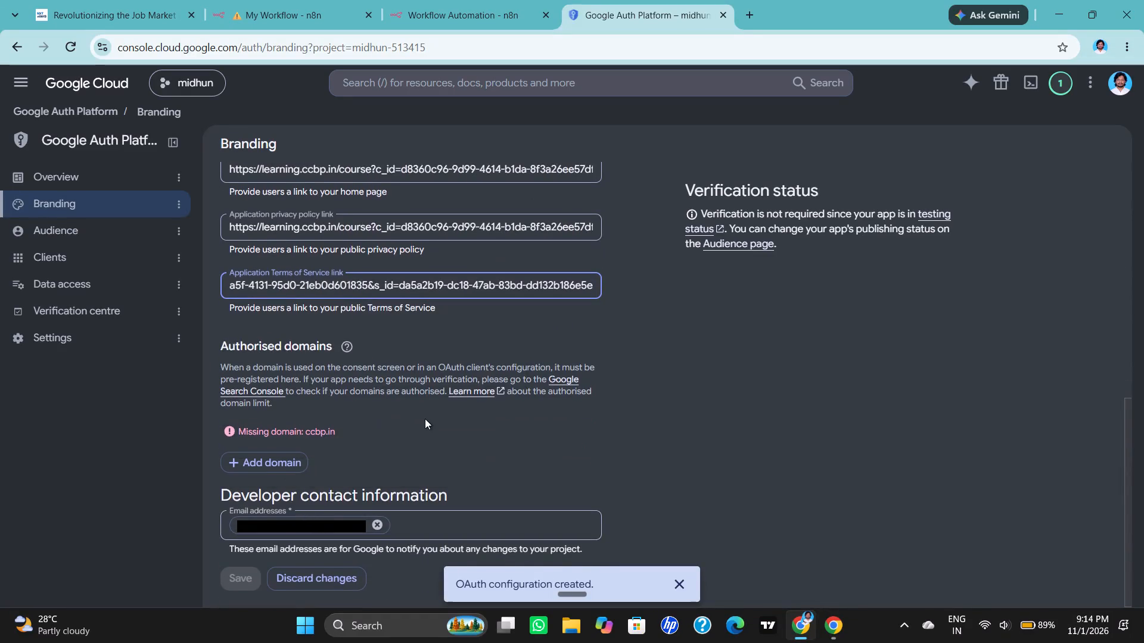
{"action": "left_click", "coordinate": [278, 462]}
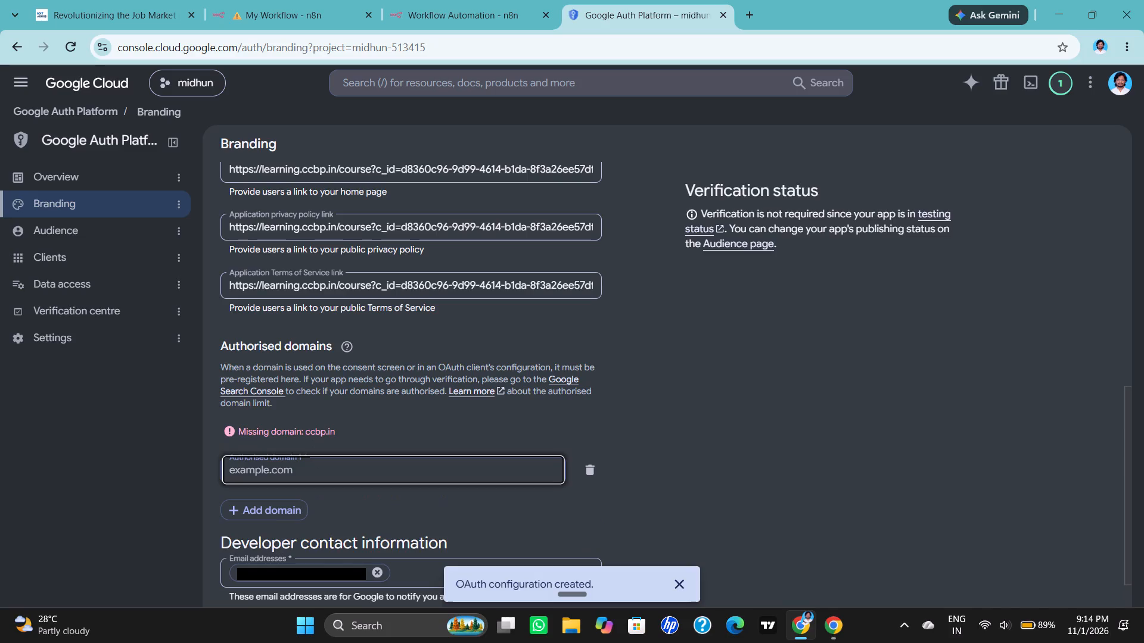
{"action": "type", "text": "ccbp"}
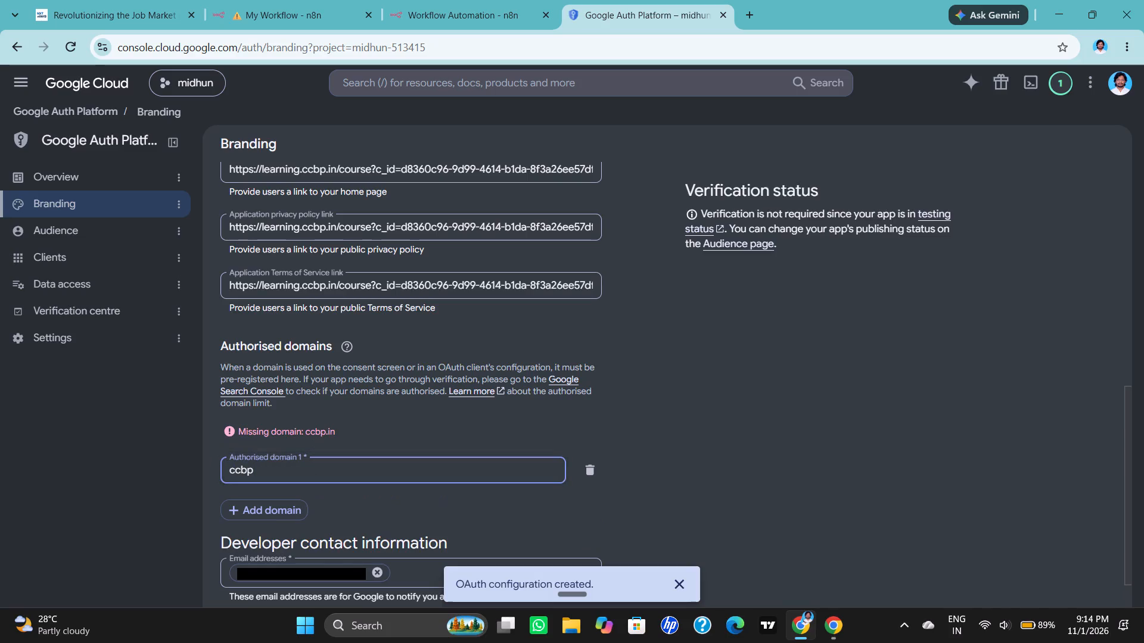
{"action": "type", "text": ".in"}
{"action": "scroll", "coordinate": [266, 489], "scroll_direction": "down", "scroll_amount": 1}
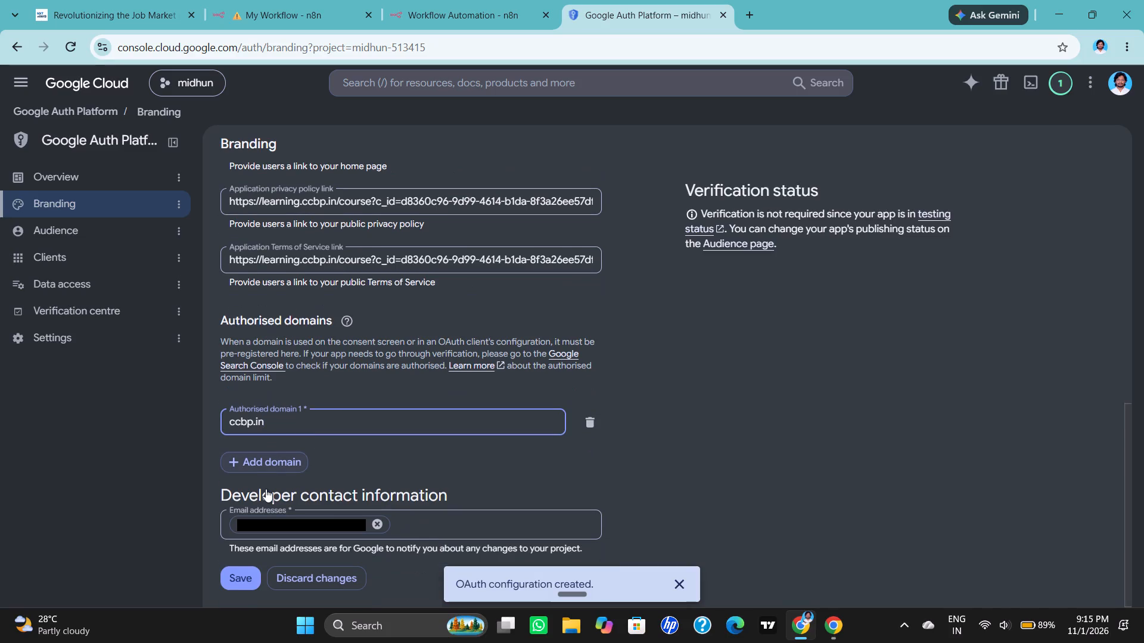
{"action": "left_click", "coordinate": [238, 588]}
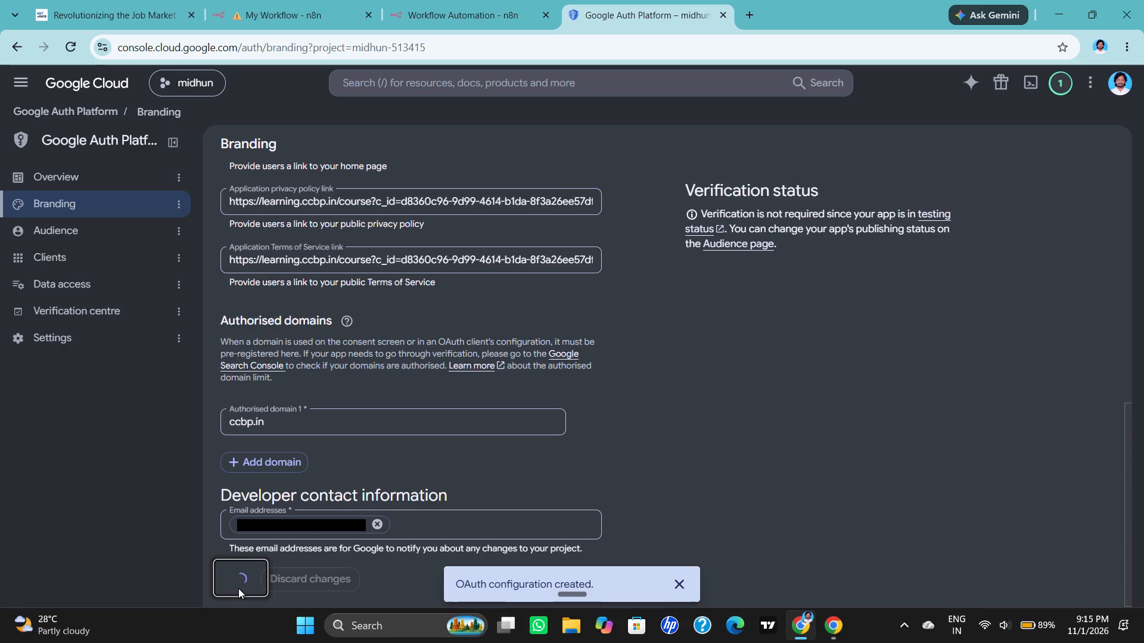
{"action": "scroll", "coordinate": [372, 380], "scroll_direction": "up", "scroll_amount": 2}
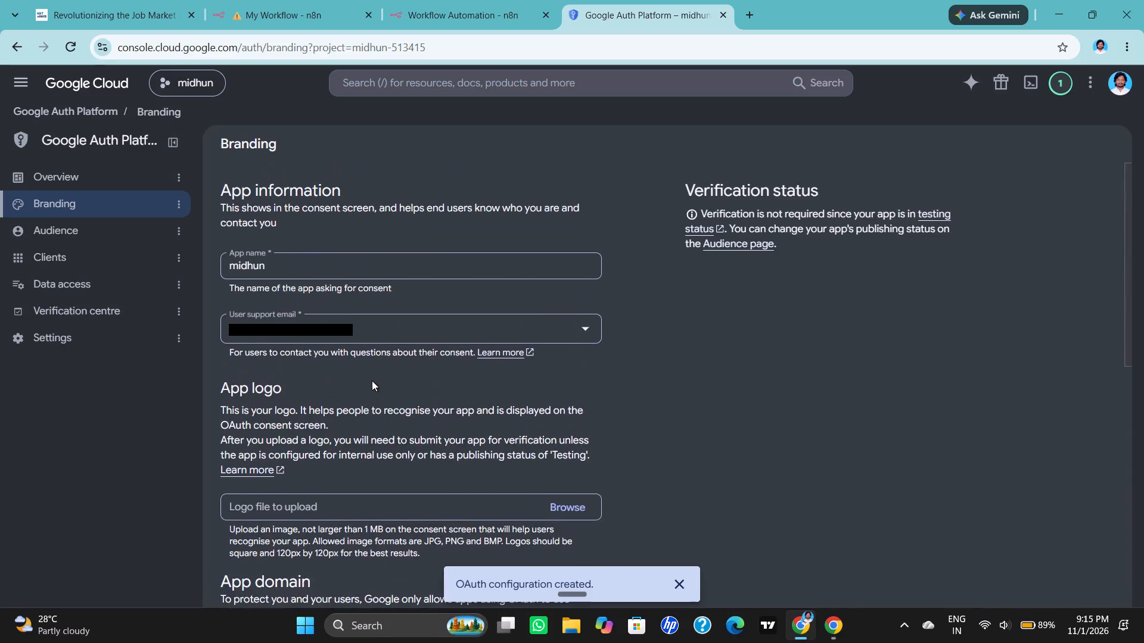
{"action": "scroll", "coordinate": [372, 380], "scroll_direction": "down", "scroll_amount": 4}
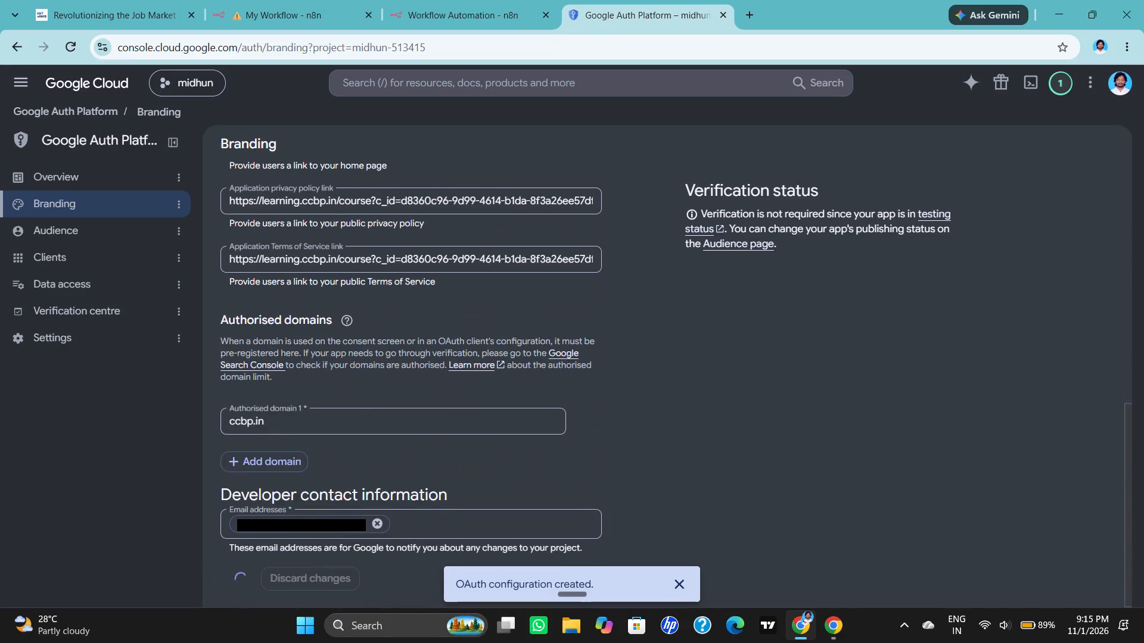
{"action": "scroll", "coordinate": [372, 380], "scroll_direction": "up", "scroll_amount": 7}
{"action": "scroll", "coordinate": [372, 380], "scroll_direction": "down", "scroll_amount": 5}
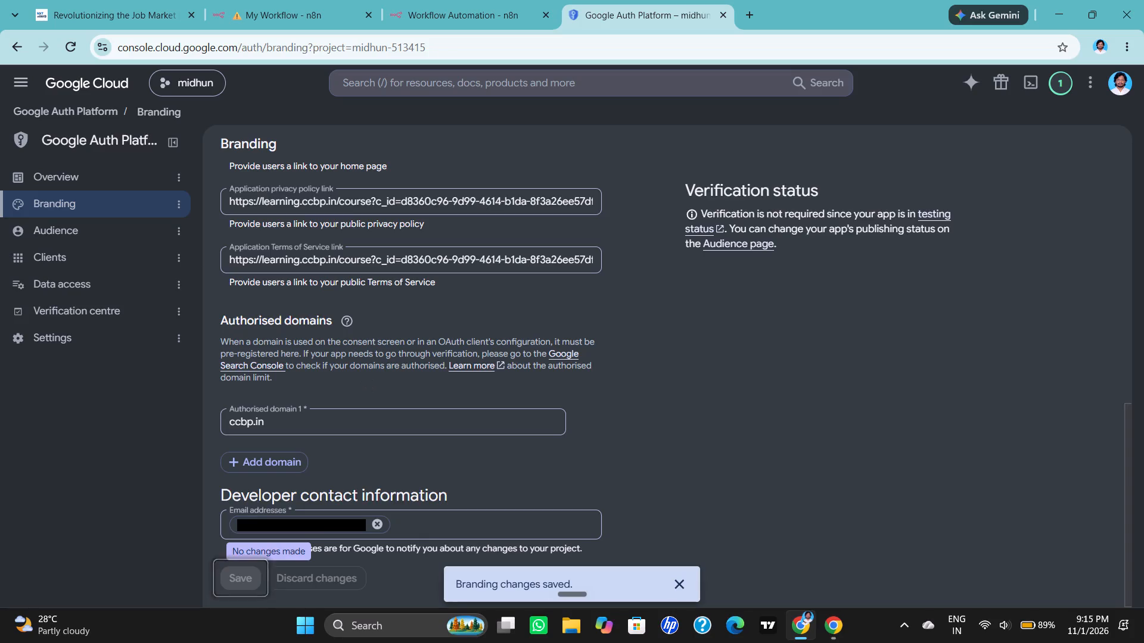
Start a new OAuth client and set its application type to Web application.
{"action": "left_click", "coordinate": [112, 222]}
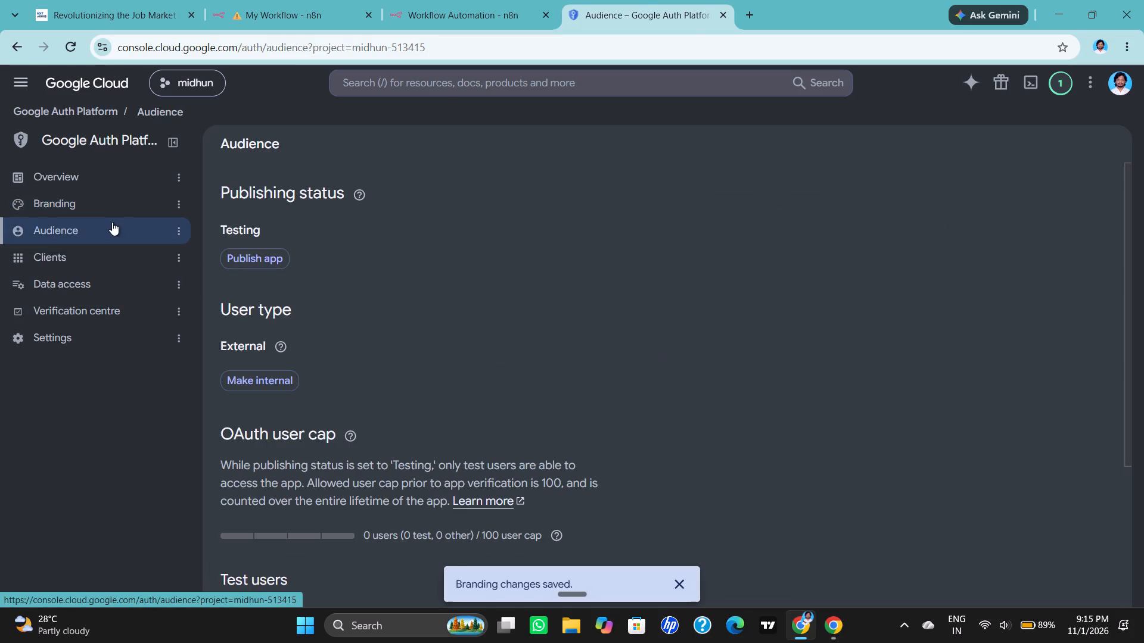
{"action": "left_click", "coordinate": [125, 269]}
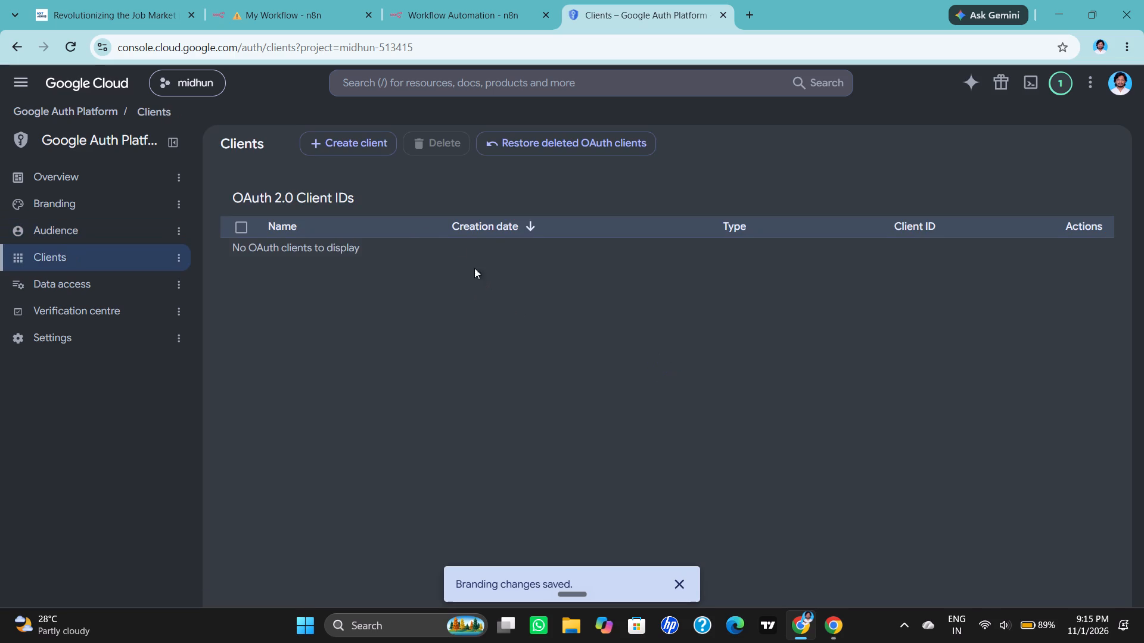
{"action": "left_click", "coordinate": [365, 145]}
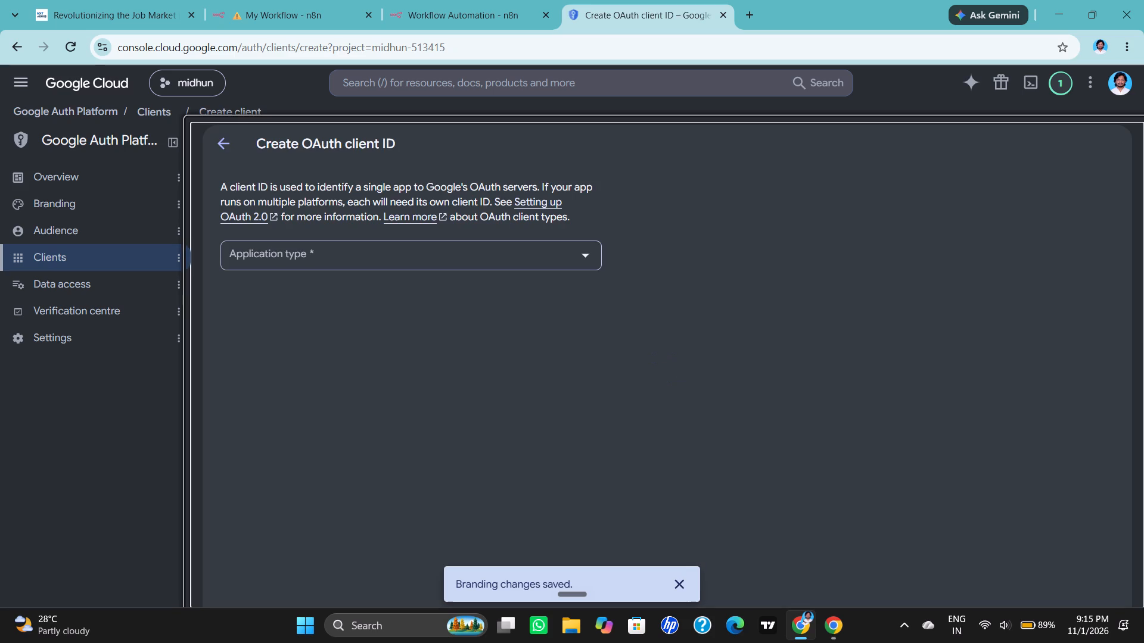
{"action": "left_click", "coordinate": [379, 248]}
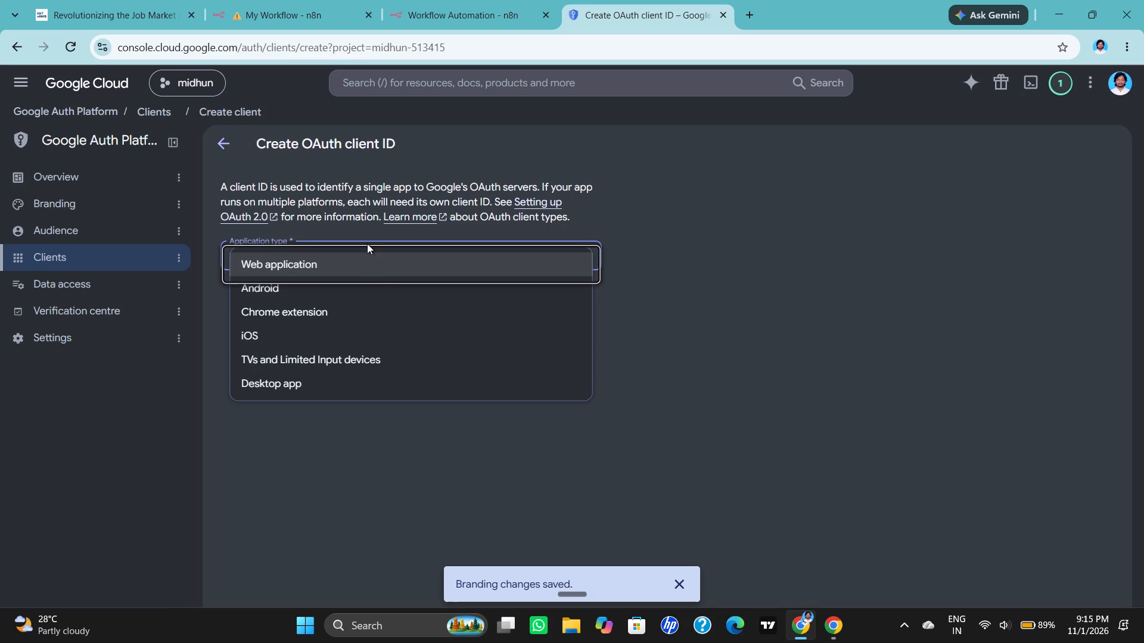
{"action": "left_click", "coordinate": [367, 244]}
{"action": "left_click", "coordinate": [363, 254]}
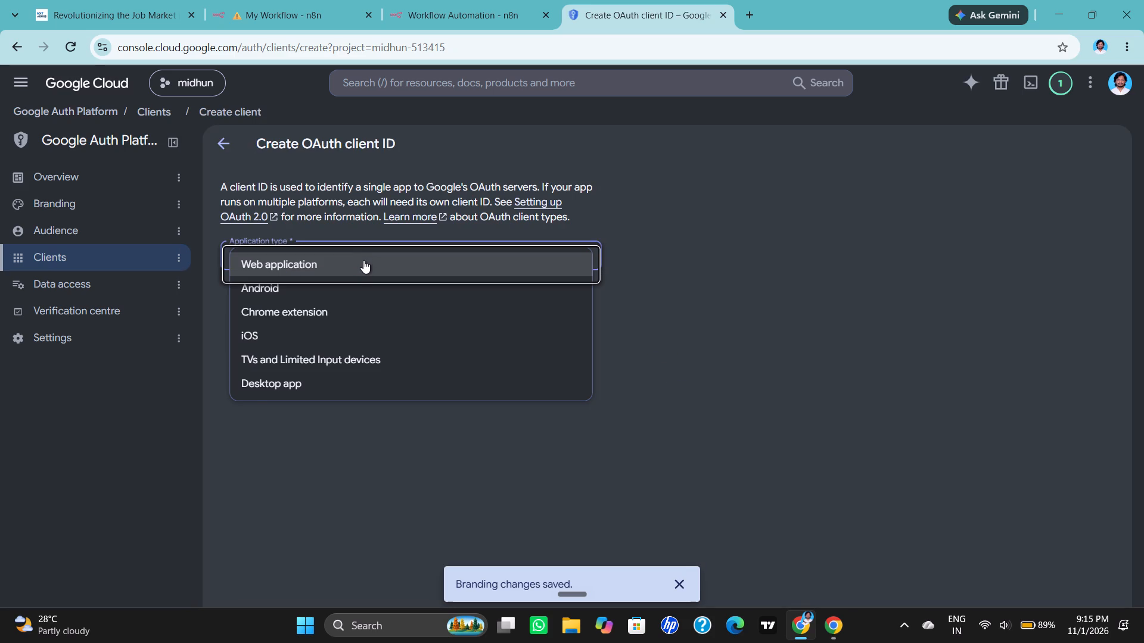
{"action": "left_click", "coordinate": [363, 260]}
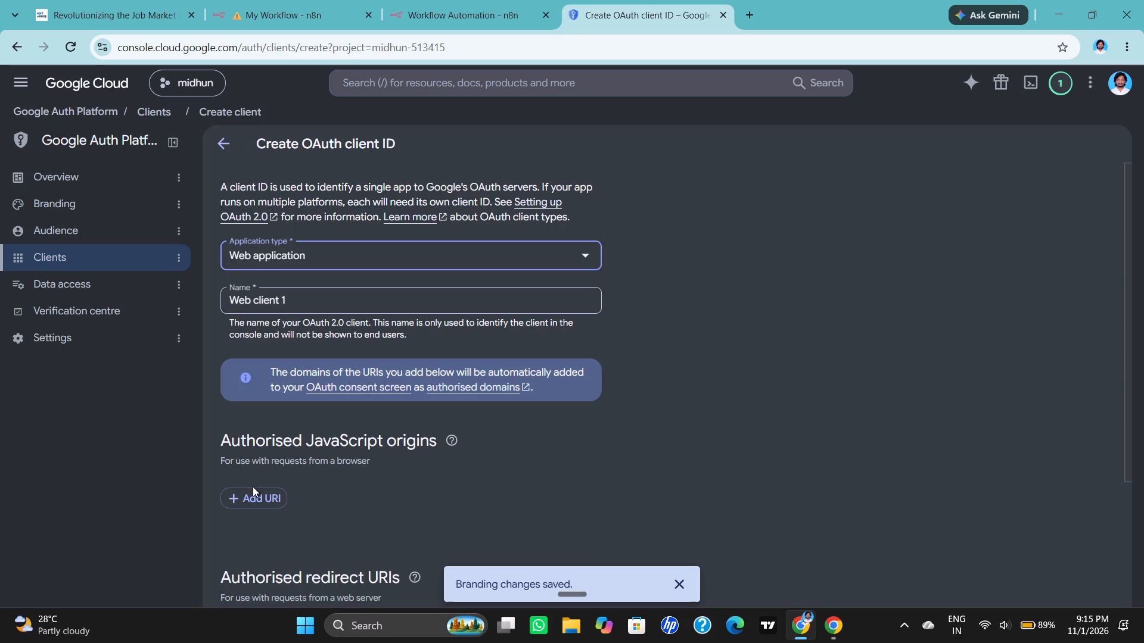
Add the OAuth redirect URL from the n8n Gmail credential as an authorised redirect URI, create the client and dismiss its details.
{"action": "scroll", "coordinate": [259, 506], "scroll_direction": "down", "scroll_amount": 2}
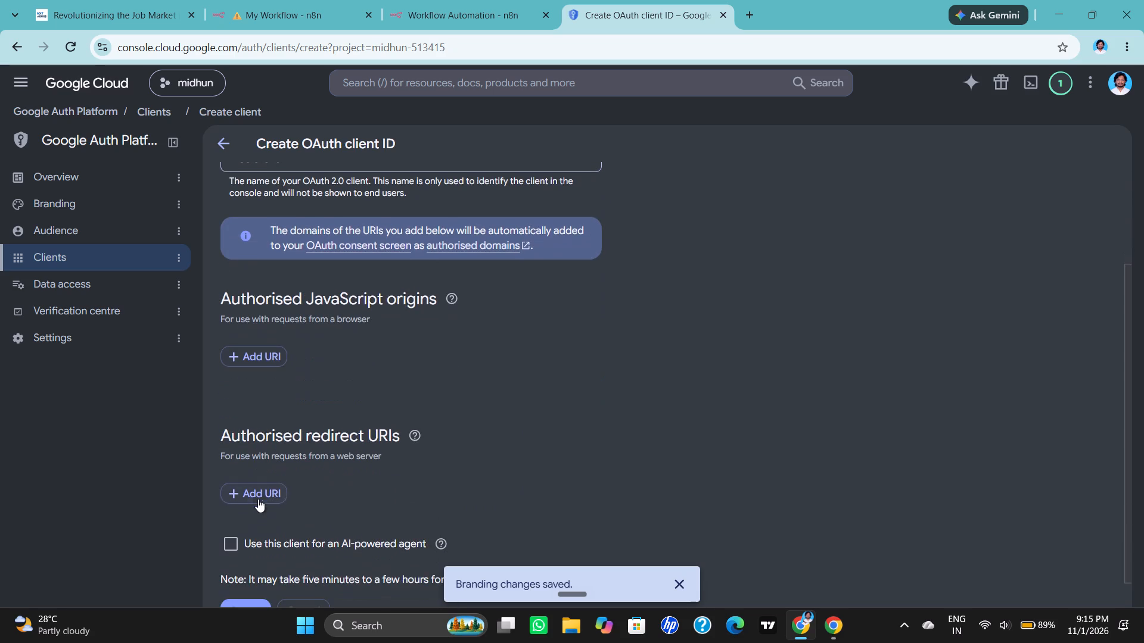
{"action": "left_click", "coordinate": [257, 495]}
{"action": "left_click", "coordinate": [286, 0]}
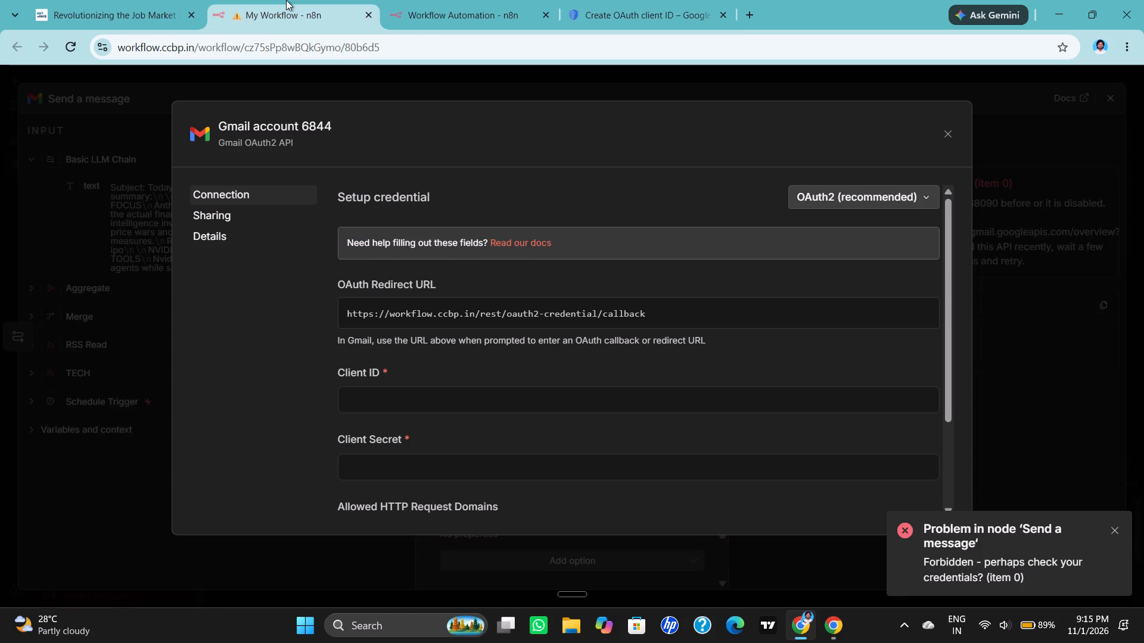
{"action": "left_click", "coordinate": [526, 5]}
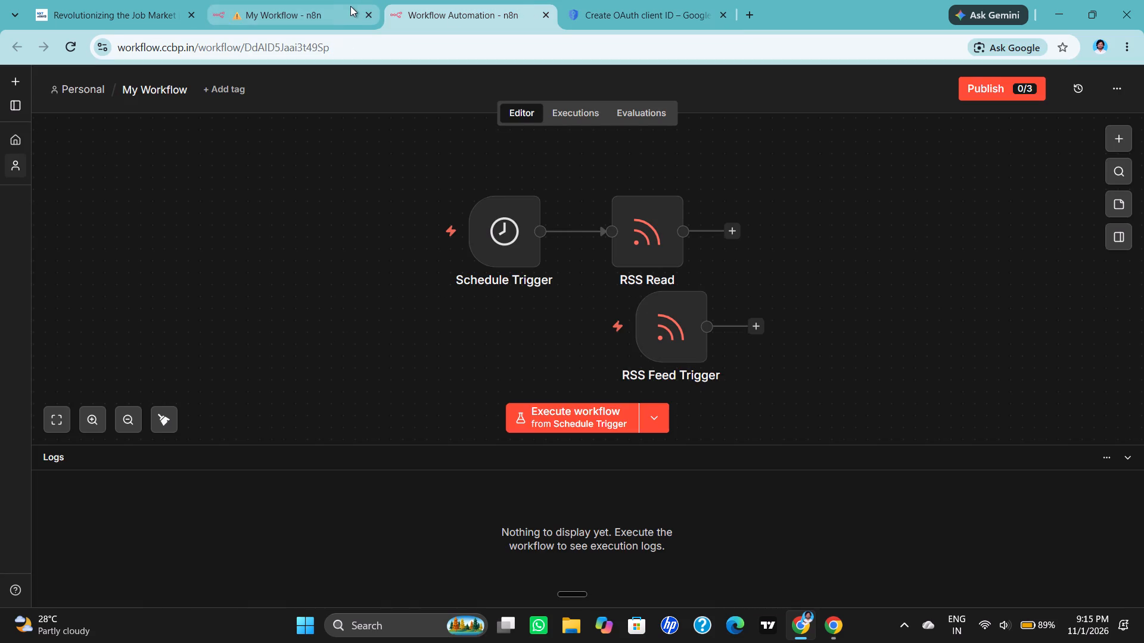
{"action": "left_click", "coordinate": [332, 1]}
{"action": "left_click", "coordinate": [899, 315]}
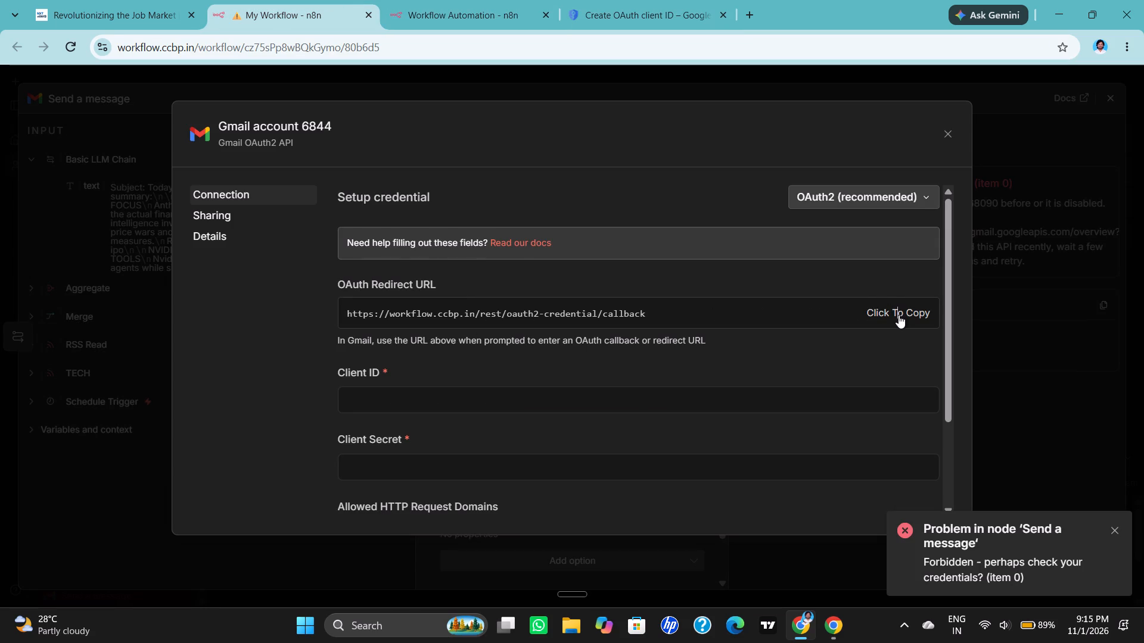
{"action": "left_click", "coordinate": [657, 5]}
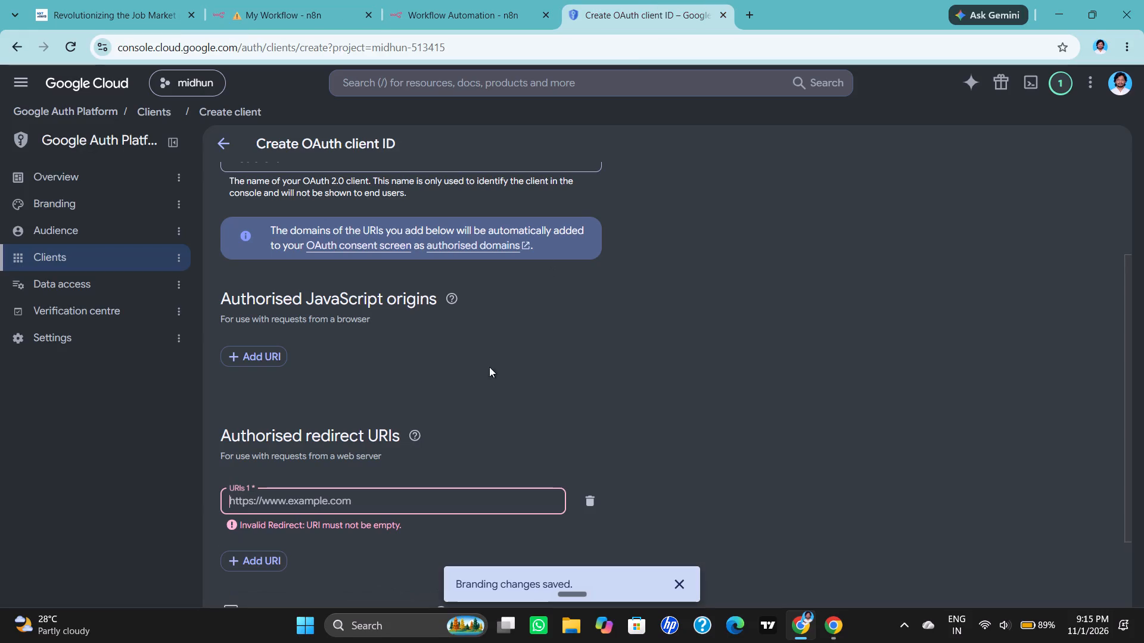
{"action": "key", "text": "ctrl+v"}
{"action": "scroll", "coordinate": [384, 520], "scroll_direction": "down", "scroll_amount": 4}
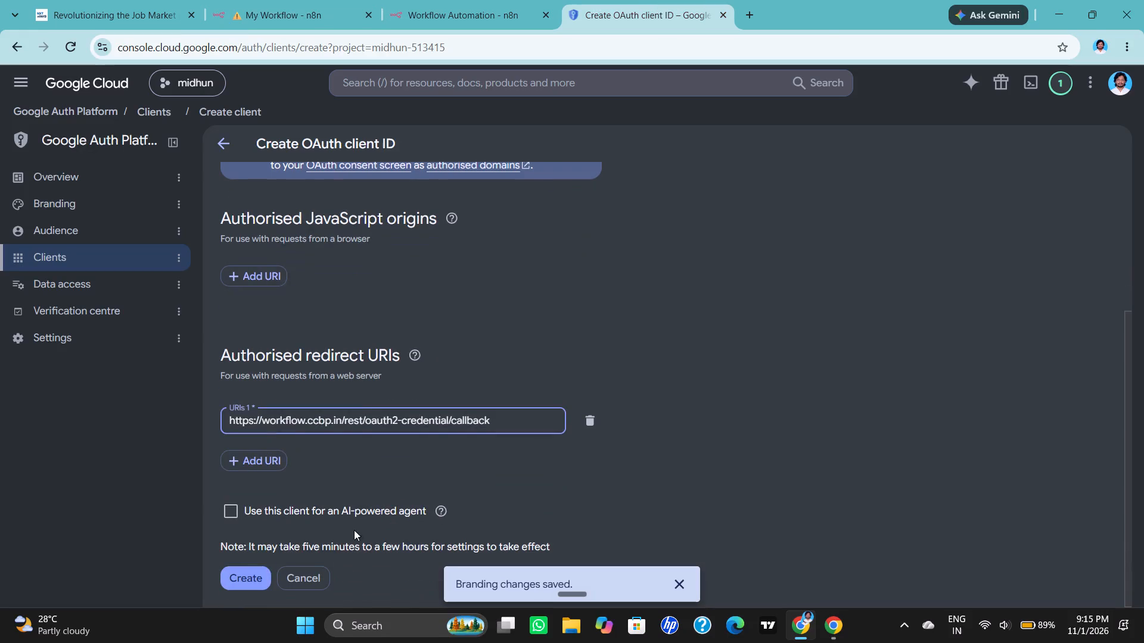
{"action": "left_click", "coordinate": [252, 588]}
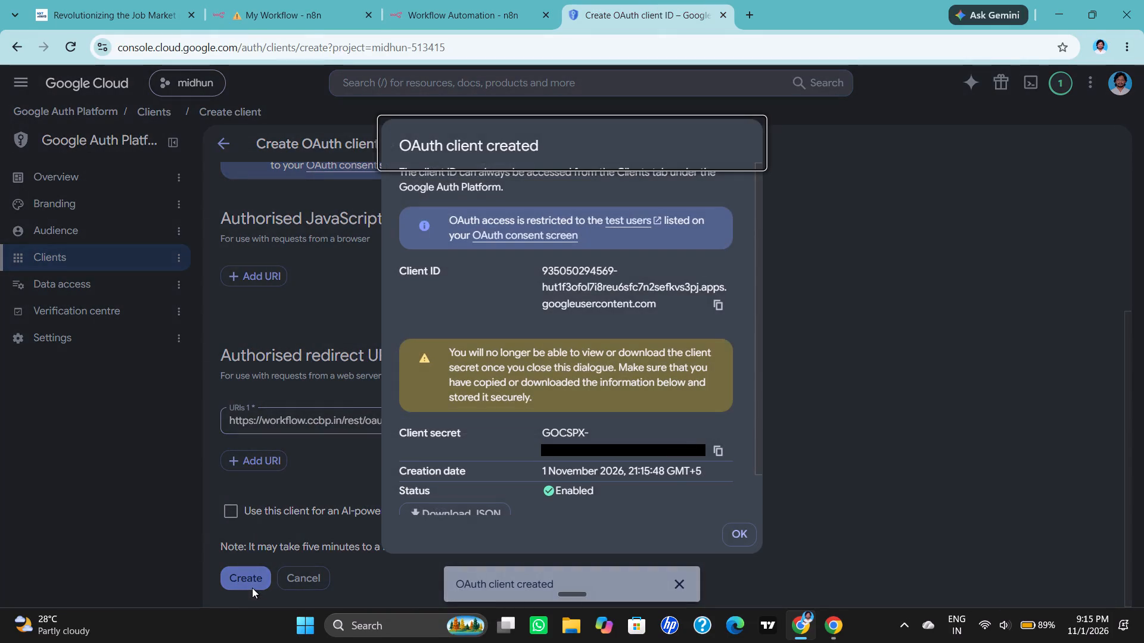
{"action": "left_click", "coordinate": [739, 542]}
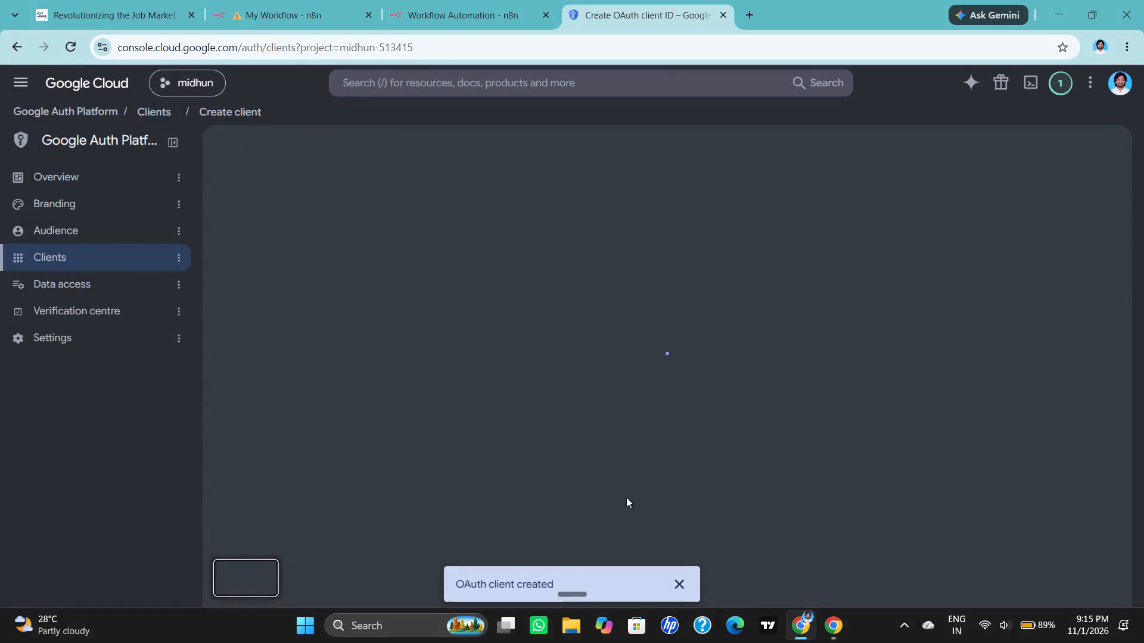
Publish the app from testing to production on the Audience page.
{"action": "left_click", "coordinate": [57, 241]}
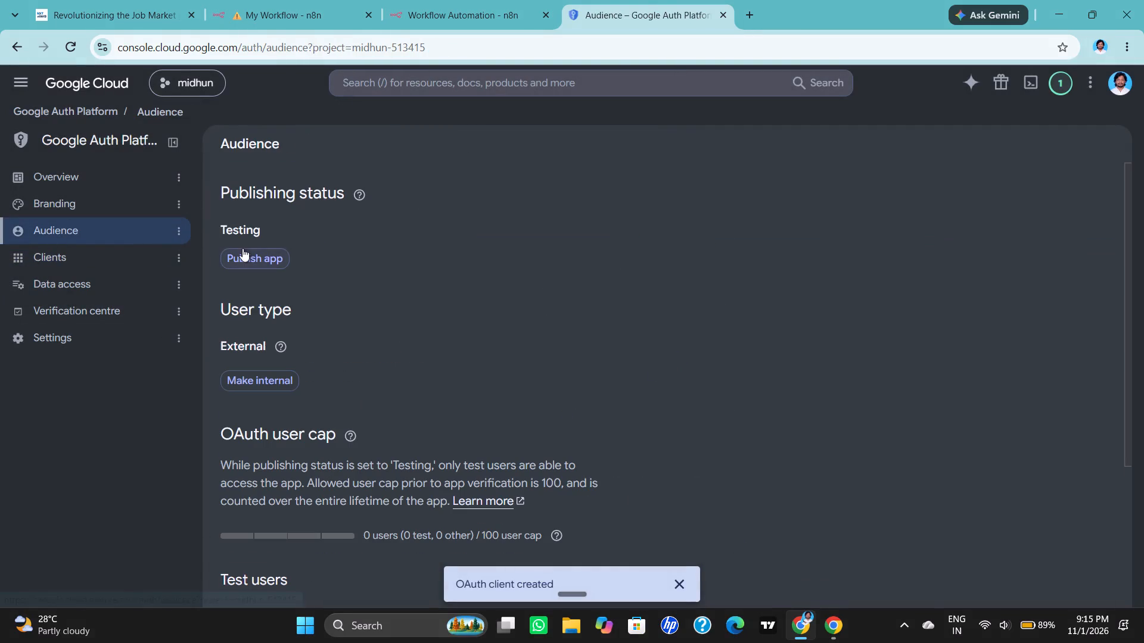
{"action": "double_click", "coordinate": [243, 248]}
{"action": "left_click", "coordinate": [243, 248]}
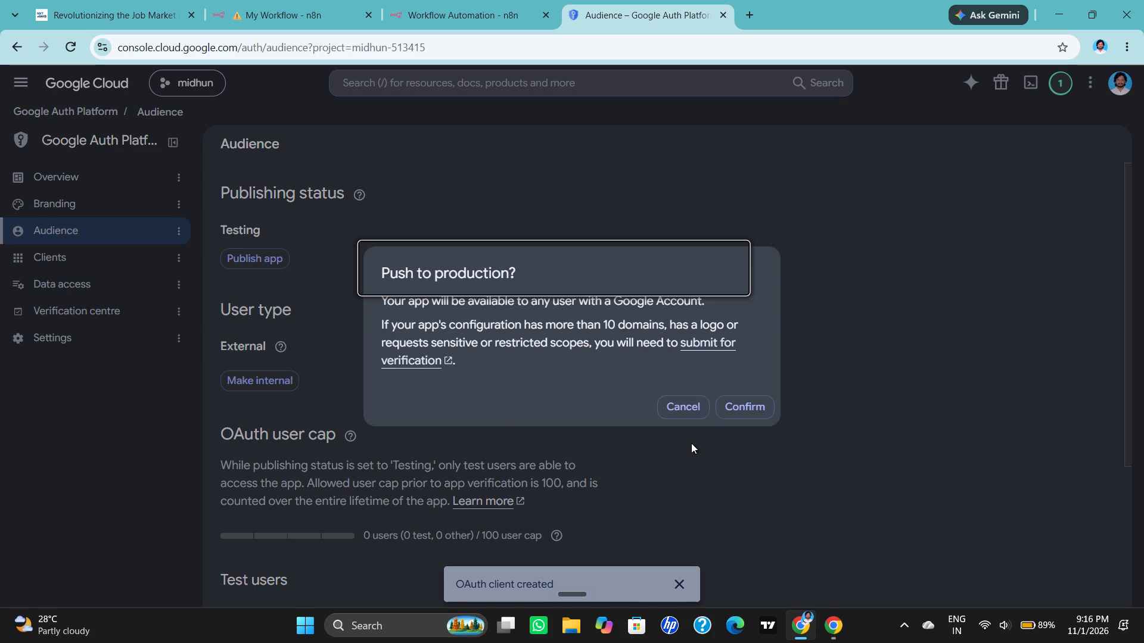
{"action": "left_click", "coordinate": [744, 408]}
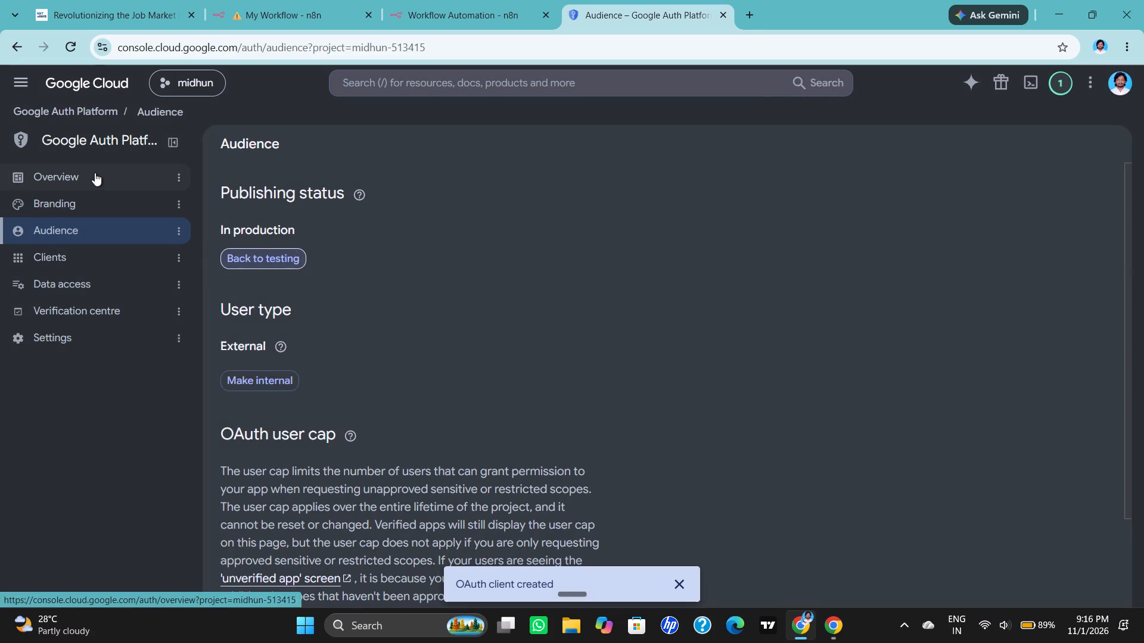
Check the OAuth overview and the Branding page's verification status.
{"action": "left_click", "coordinate": [95, 173]}
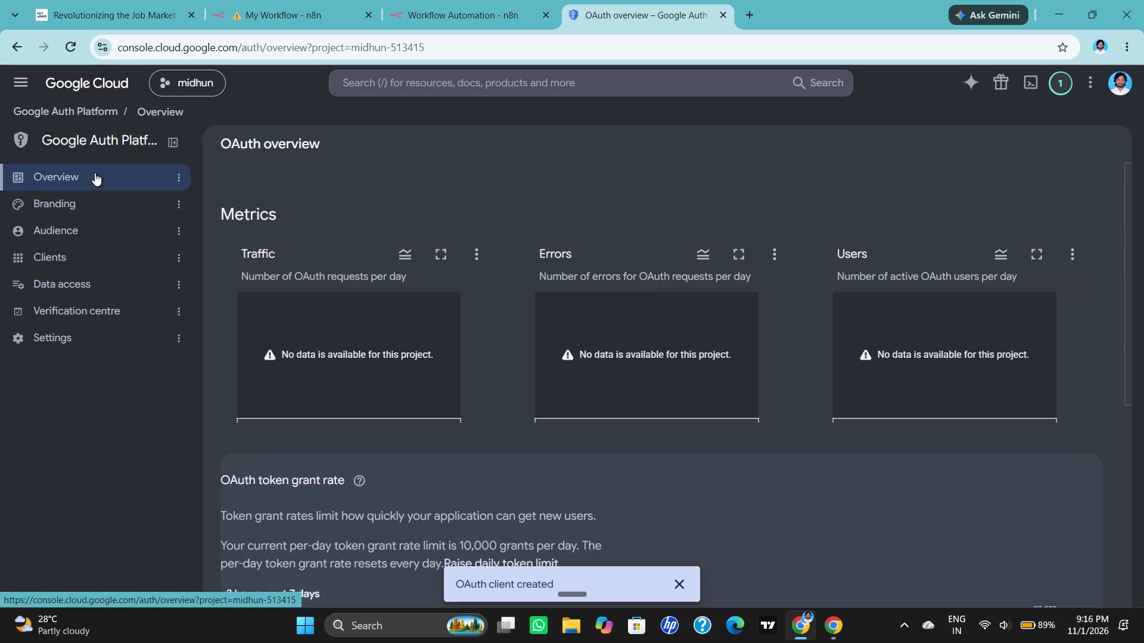
{"action": "left_click", "coordinate": [95, 204]}
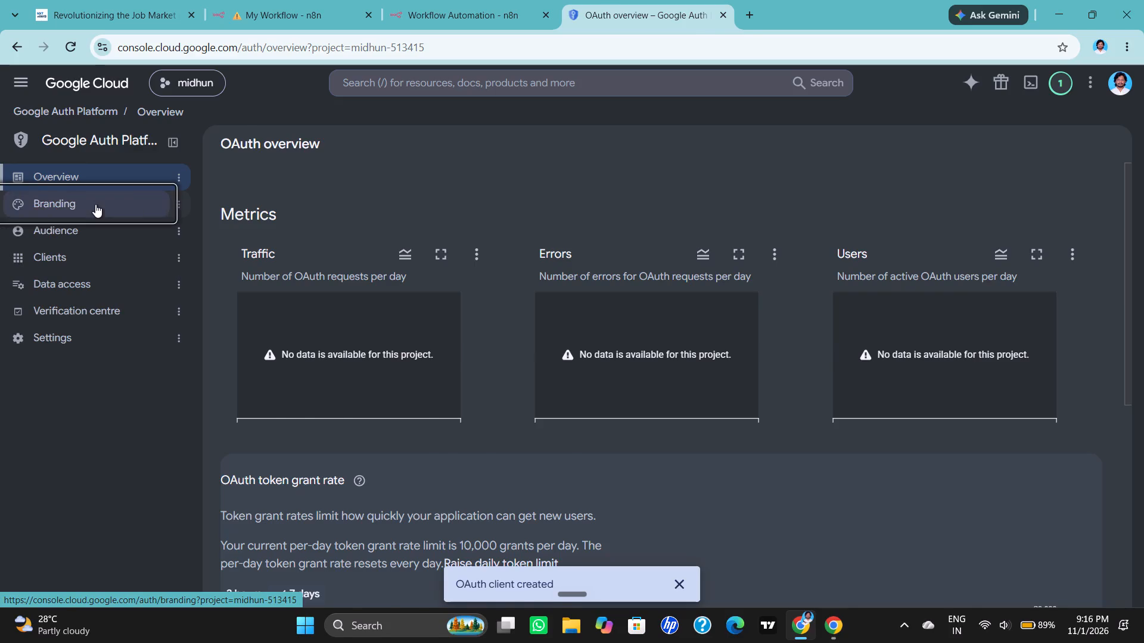
Open the API Library for the midhun project and search it for "mail".
{"action": "left_click", "coordinate": [13, 68]}
{"action": "left_click", "coordinate": [15, 76]}
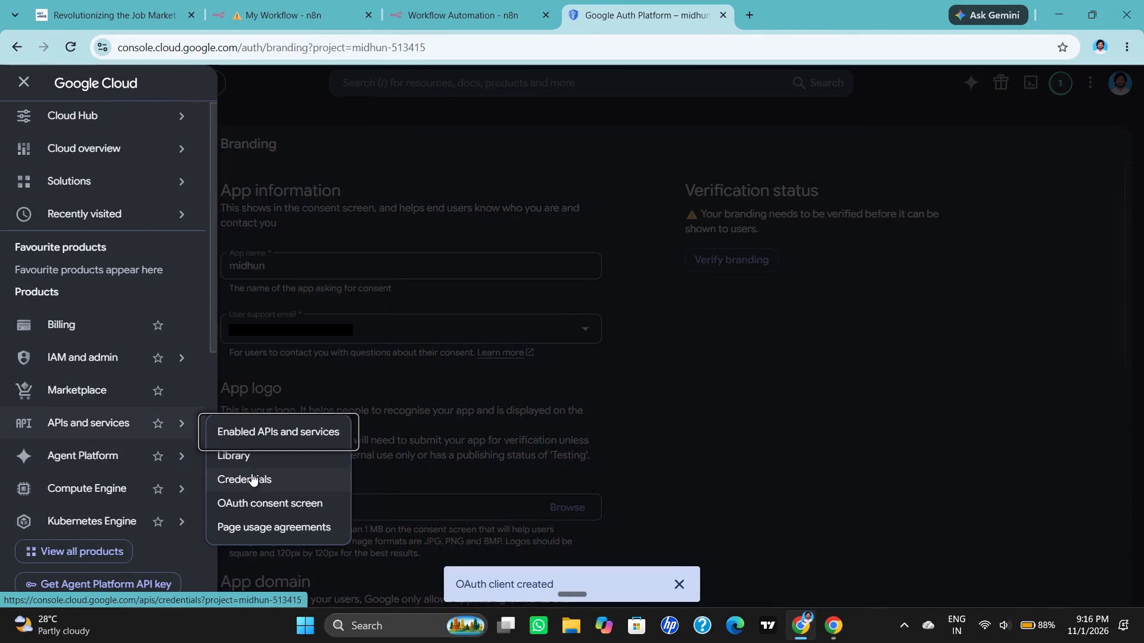
{"action": "left_click", "coordinate": [247, 455]}
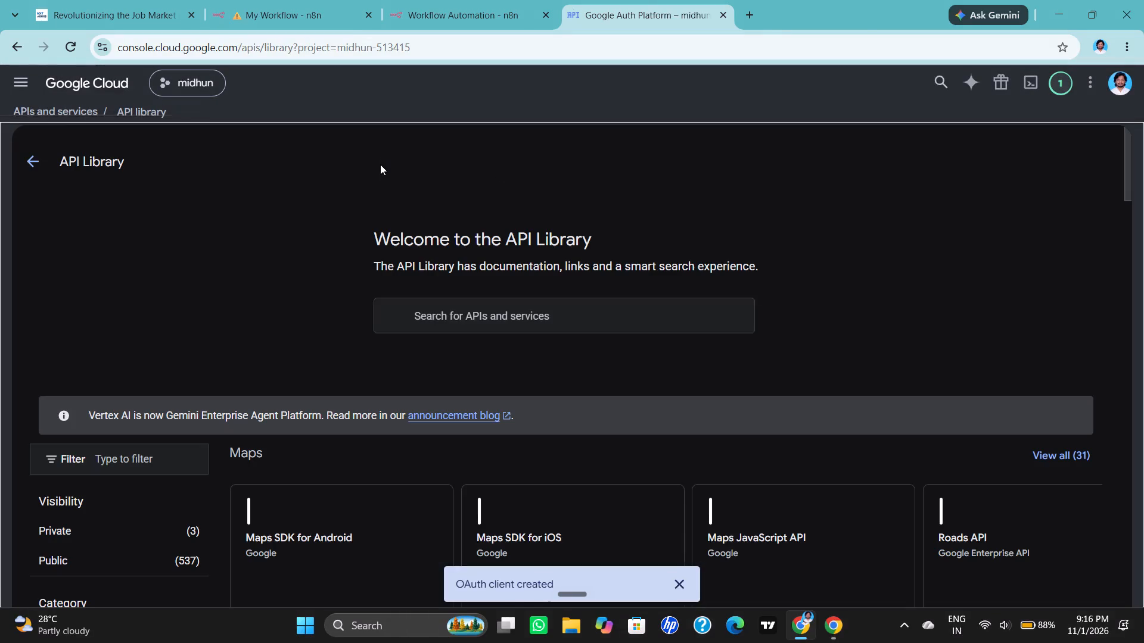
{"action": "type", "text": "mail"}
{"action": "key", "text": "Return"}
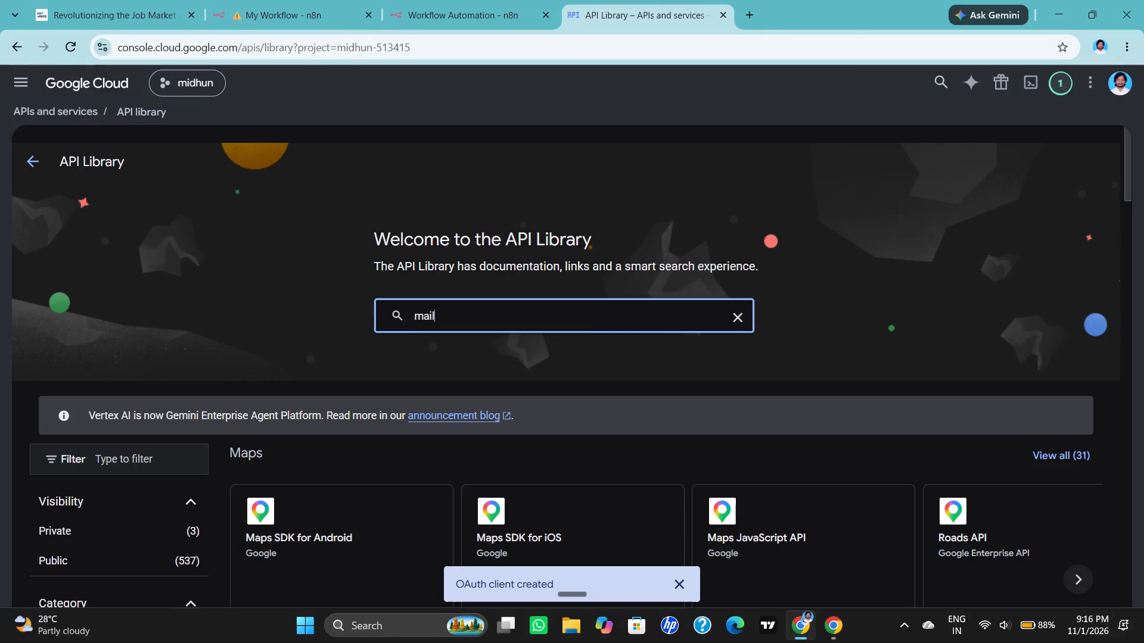
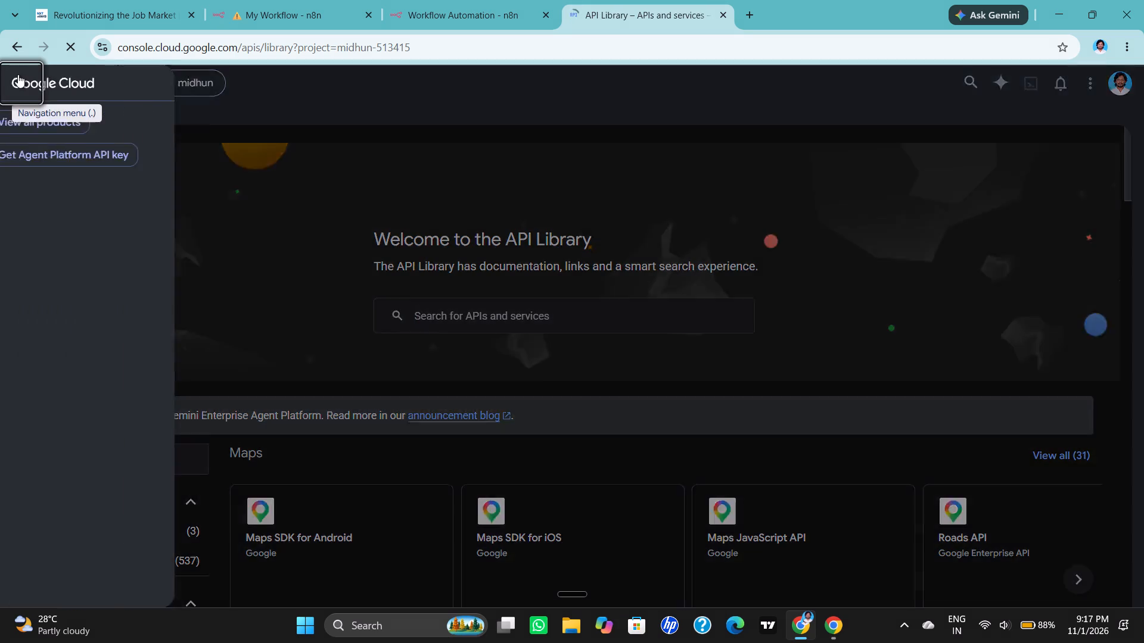
Dismiss the open navigation overlay and return to the API Library page.
{"action": "left_click", "coordinate": [265, 185]}
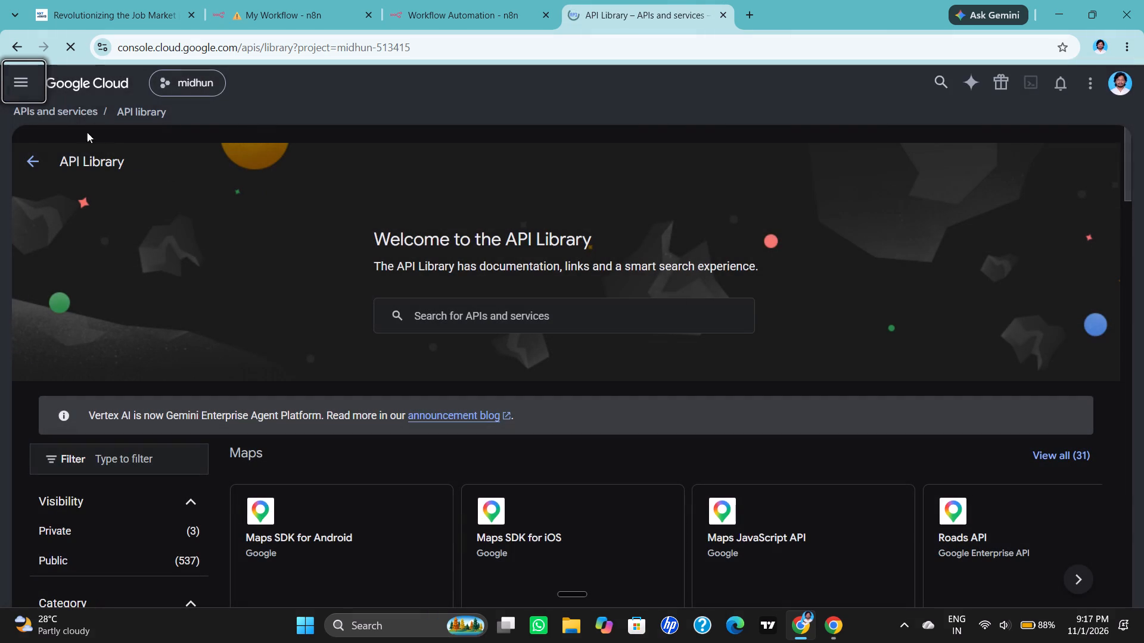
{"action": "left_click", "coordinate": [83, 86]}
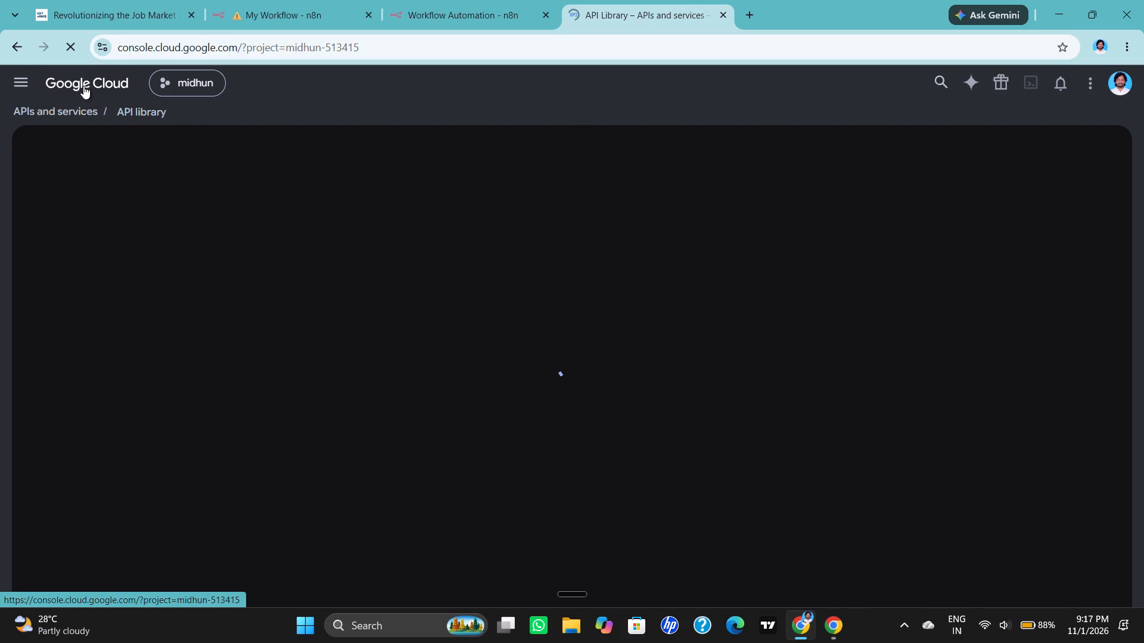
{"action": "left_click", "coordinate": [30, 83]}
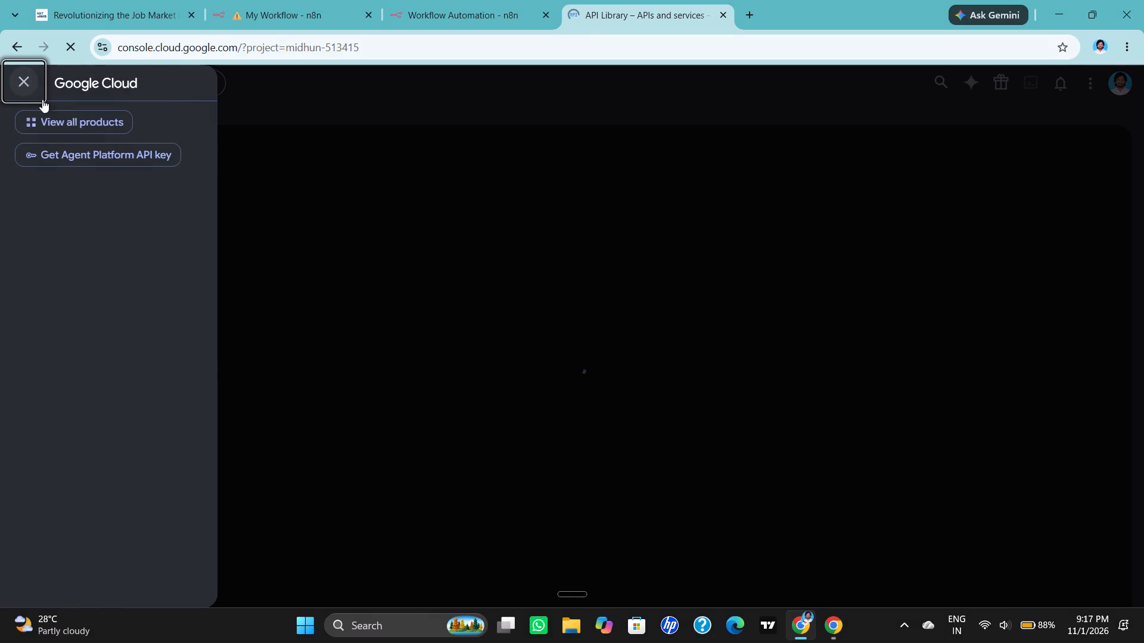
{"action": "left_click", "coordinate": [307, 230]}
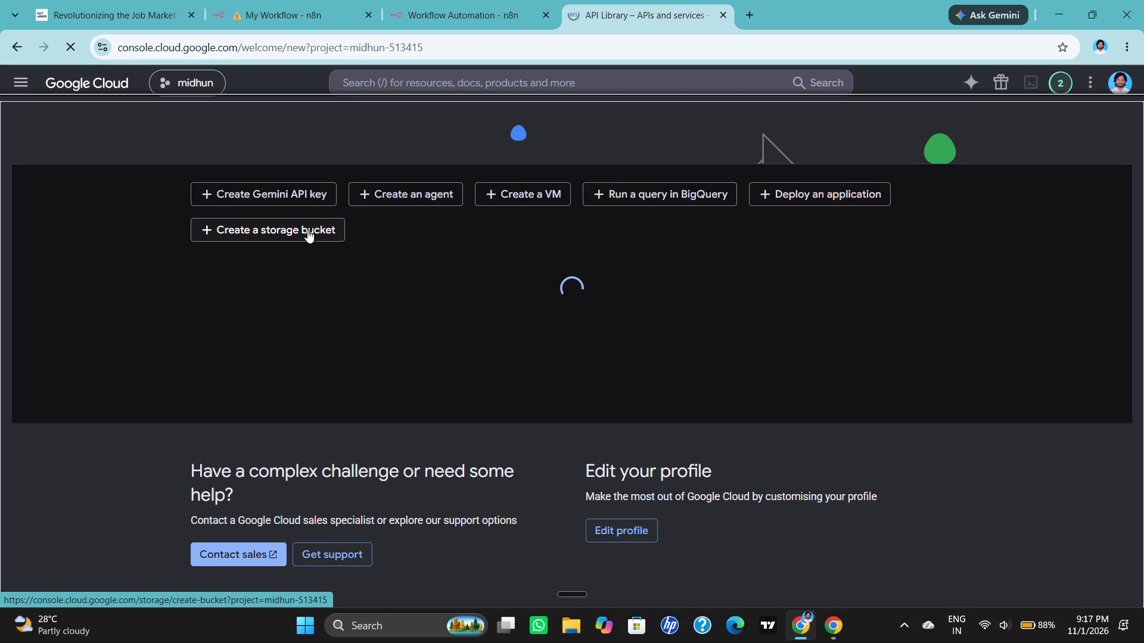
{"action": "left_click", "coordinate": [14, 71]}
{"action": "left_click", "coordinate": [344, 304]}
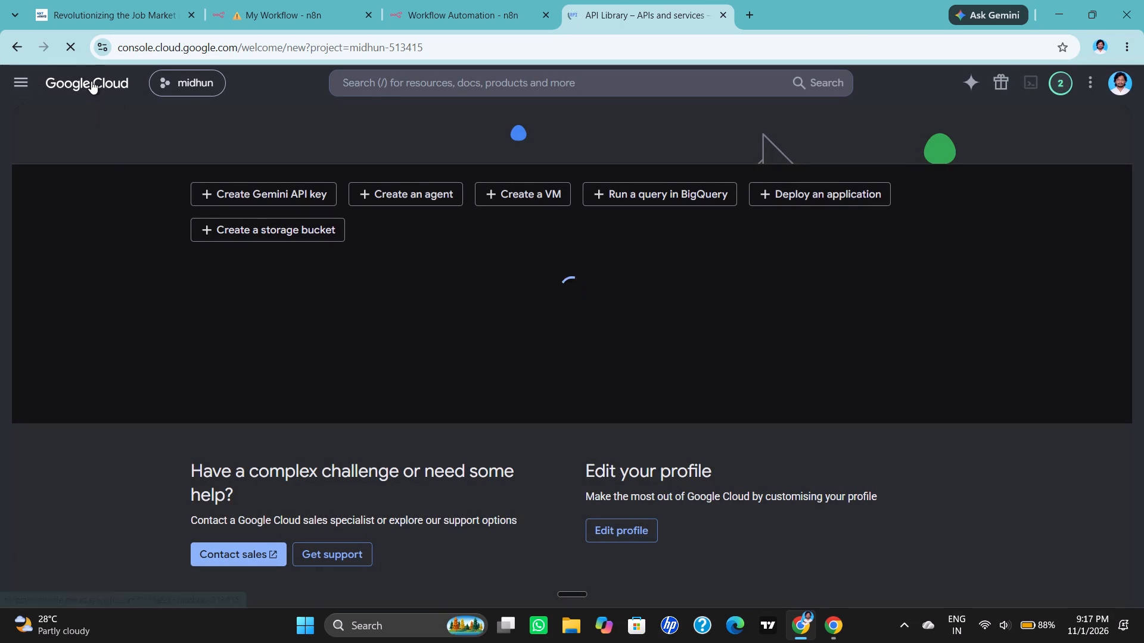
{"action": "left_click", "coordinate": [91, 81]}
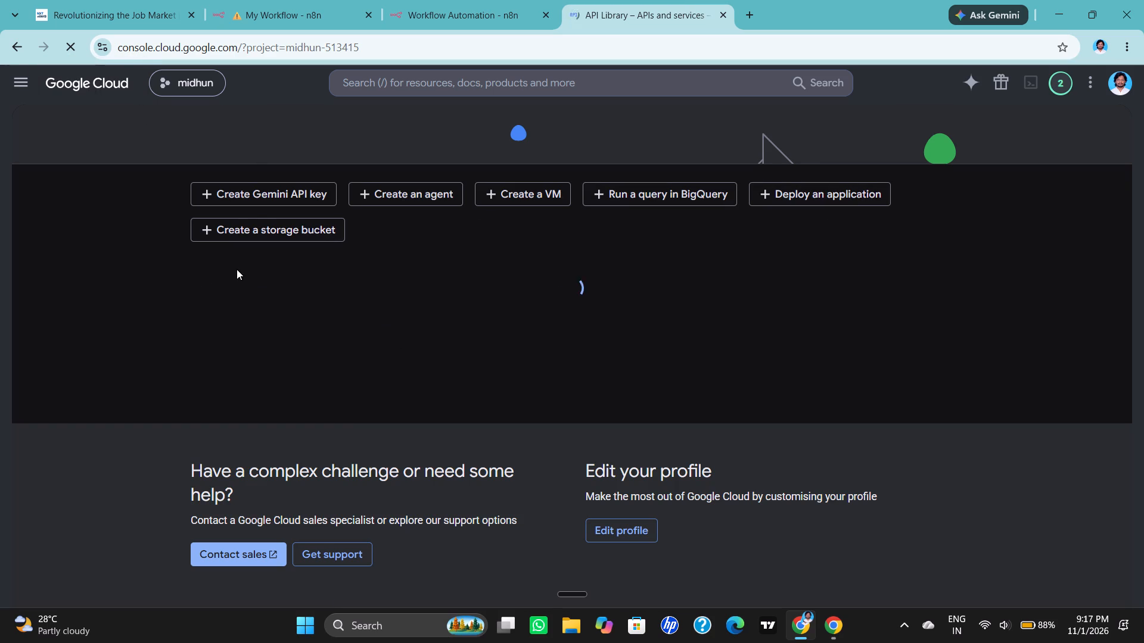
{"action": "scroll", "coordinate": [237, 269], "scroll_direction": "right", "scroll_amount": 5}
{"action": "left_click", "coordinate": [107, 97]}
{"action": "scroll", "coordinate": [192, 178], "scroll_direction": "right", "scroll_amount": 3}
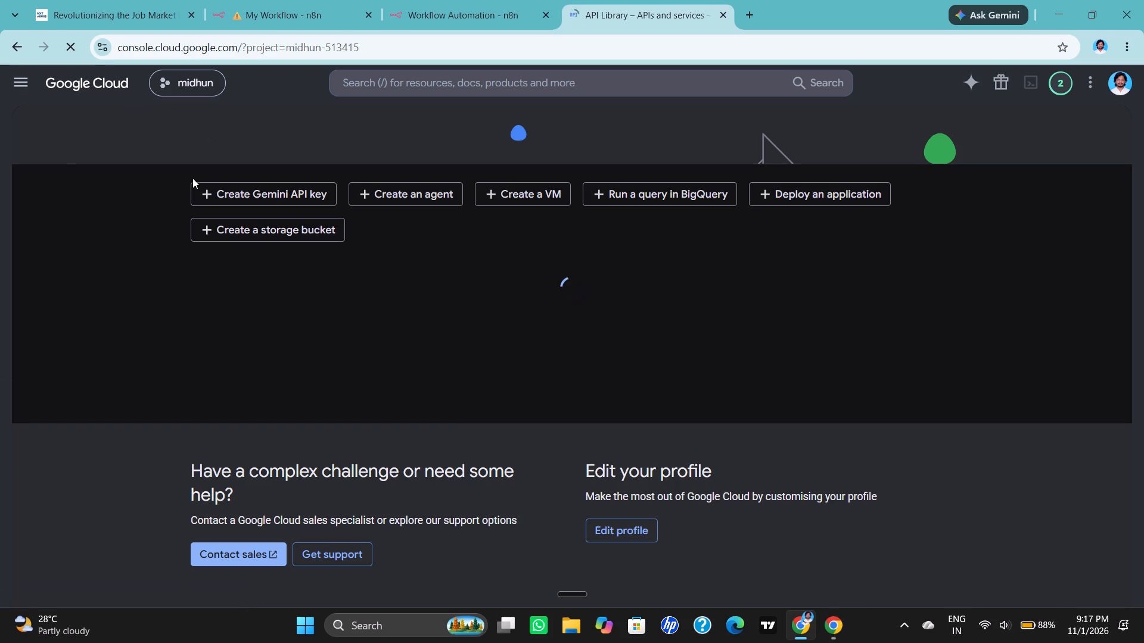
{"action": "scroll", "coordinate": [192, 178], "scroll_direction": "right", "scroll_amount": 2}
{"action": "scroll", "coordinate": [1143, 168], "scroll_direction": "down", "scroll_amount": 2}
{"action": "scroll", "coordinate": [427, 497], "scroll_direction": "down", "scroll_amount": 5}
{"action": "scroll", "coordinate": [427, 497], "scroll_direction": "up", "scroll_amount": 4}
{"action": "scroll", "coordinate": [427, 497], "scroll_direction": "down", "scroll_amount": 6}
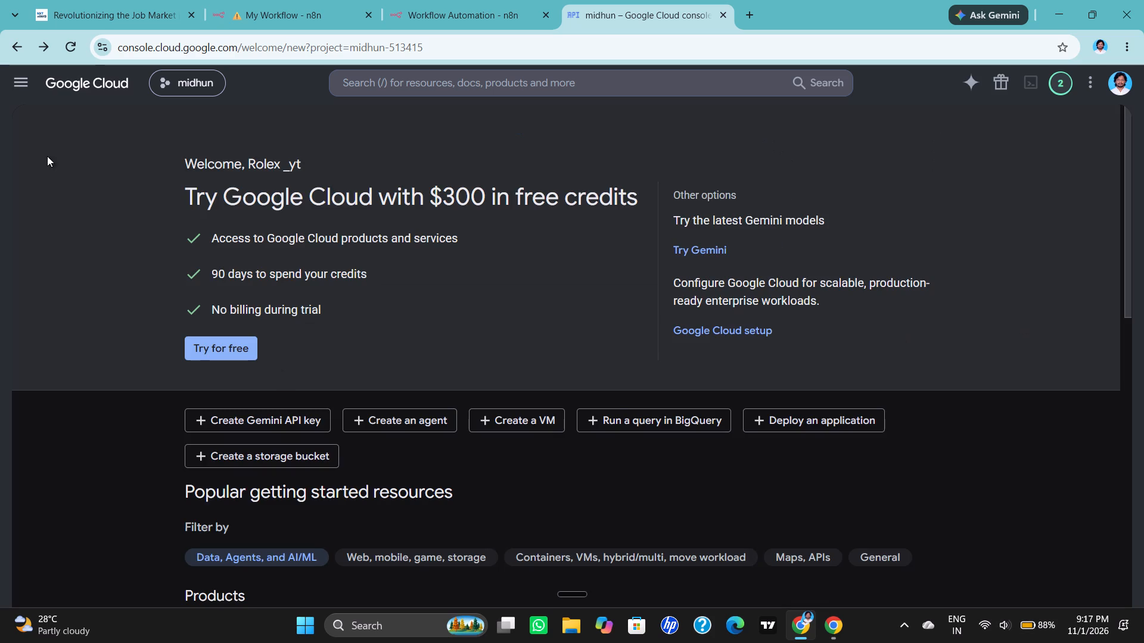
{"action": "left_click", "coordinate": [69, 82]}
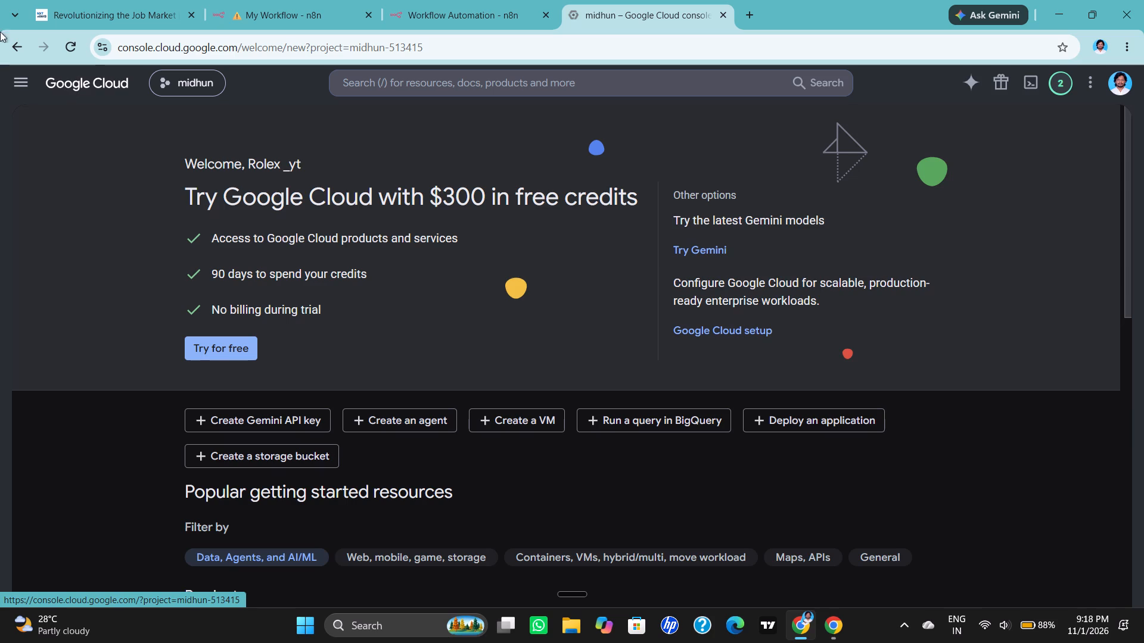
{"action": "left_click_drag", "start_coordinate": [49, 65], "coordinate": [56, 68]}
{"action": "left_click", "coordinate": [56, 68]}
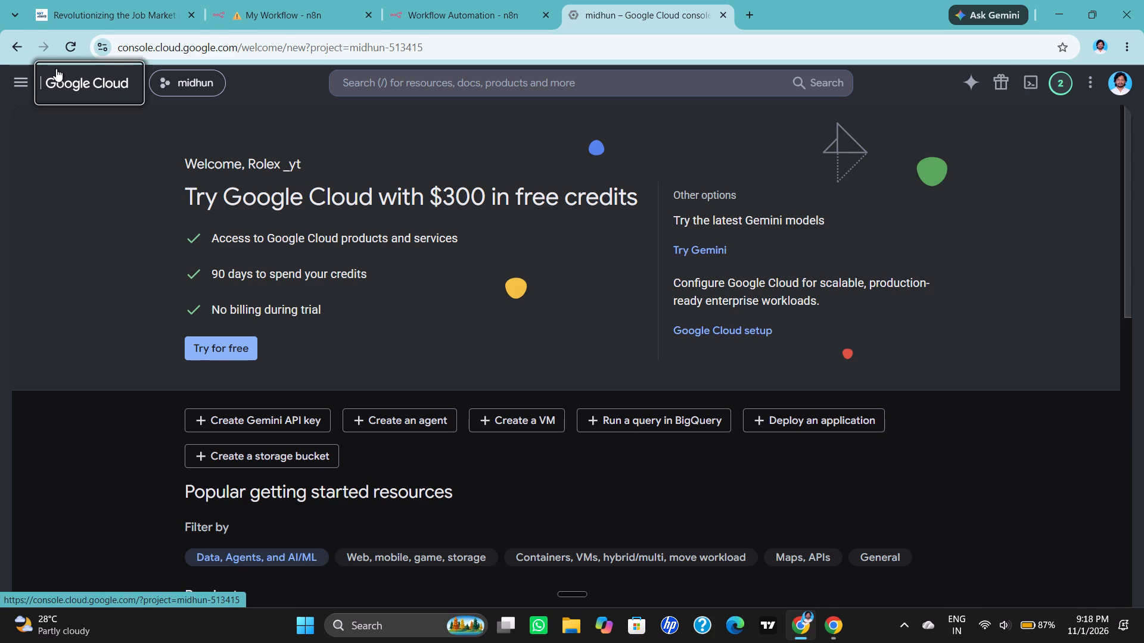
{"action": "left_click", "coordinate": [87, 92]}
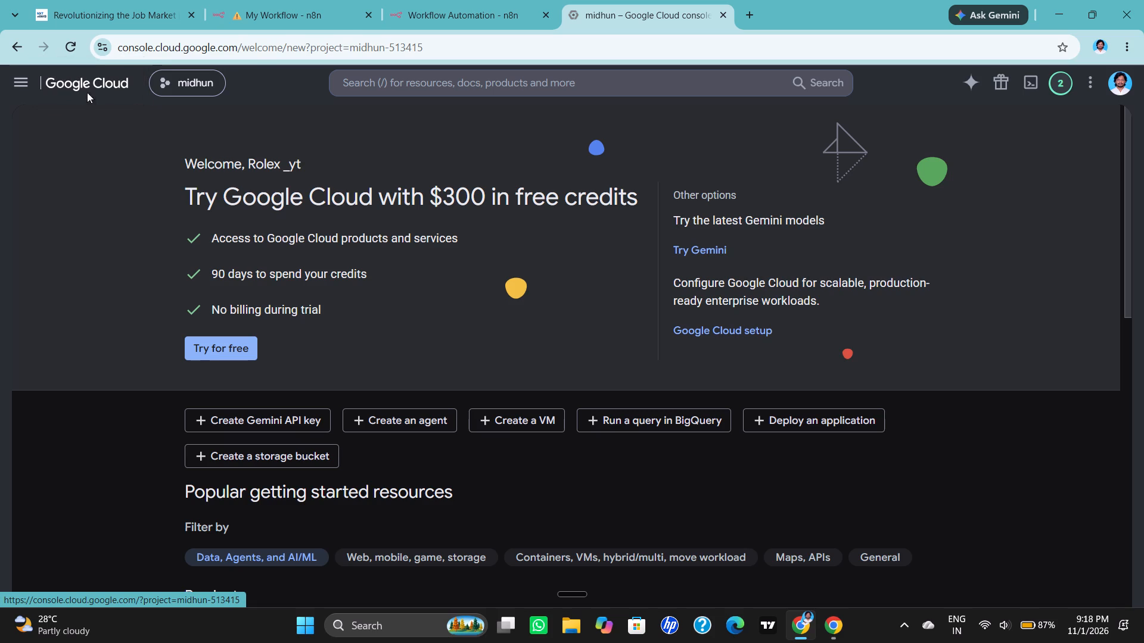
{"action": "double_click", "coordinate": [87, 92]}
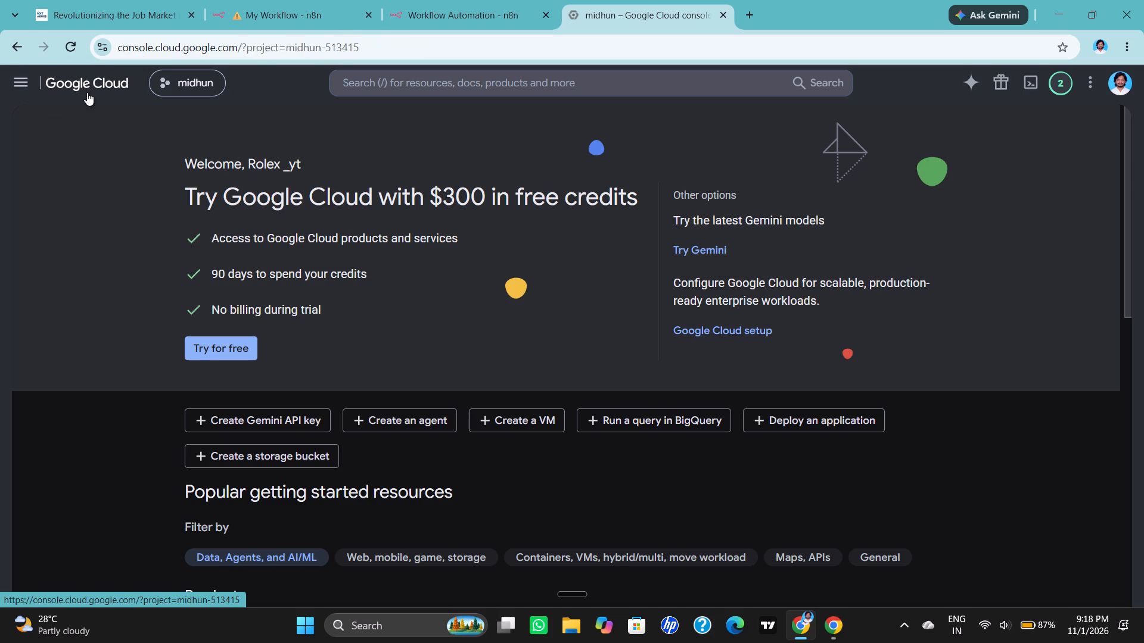
Open the API Library and look through its categories and available APIs.
{"action": "left_click", "coordinate": [14, 90]}
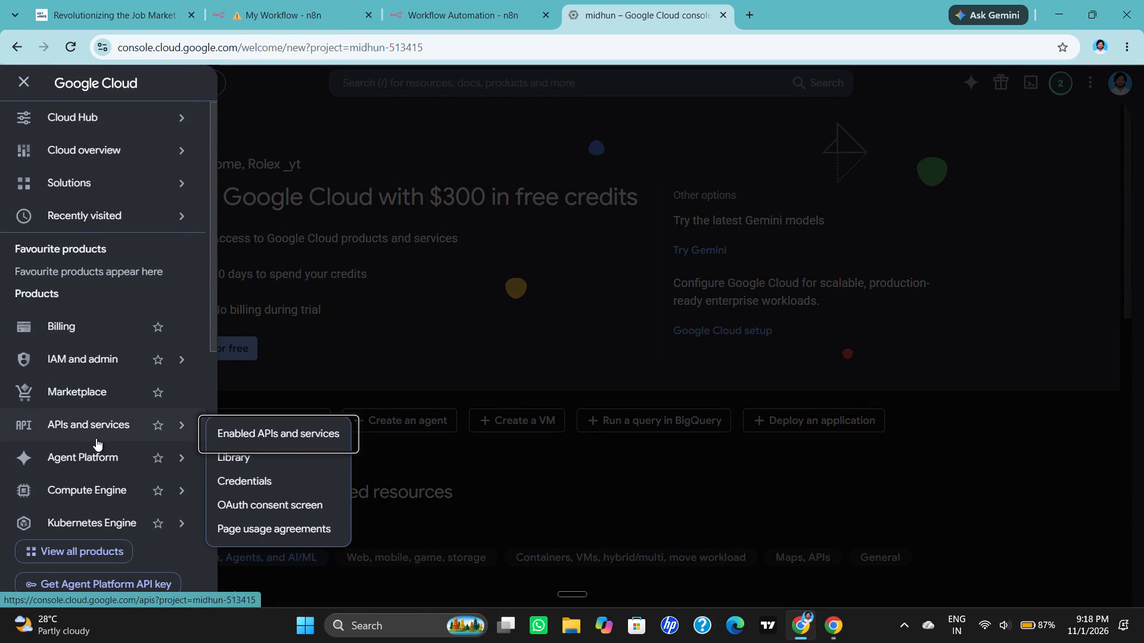
{"action": "left_click", "coordinate": [248, 465]}
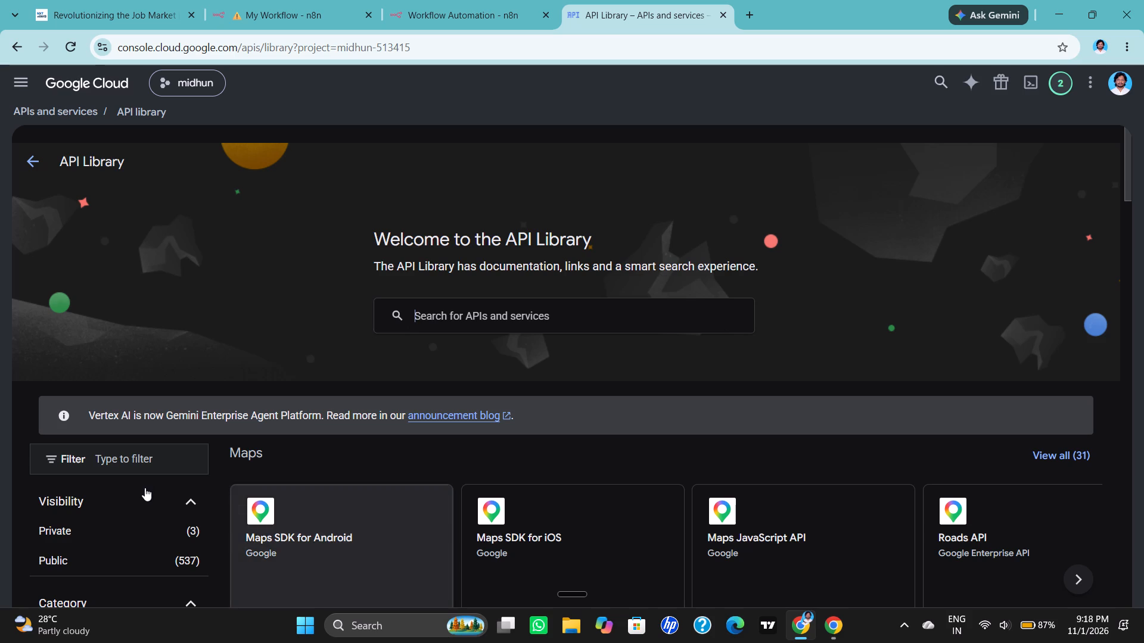
{"action": "scroll", "coordinate": [145, 488], "scroll_direction": "down", "scroll_amount": 3}
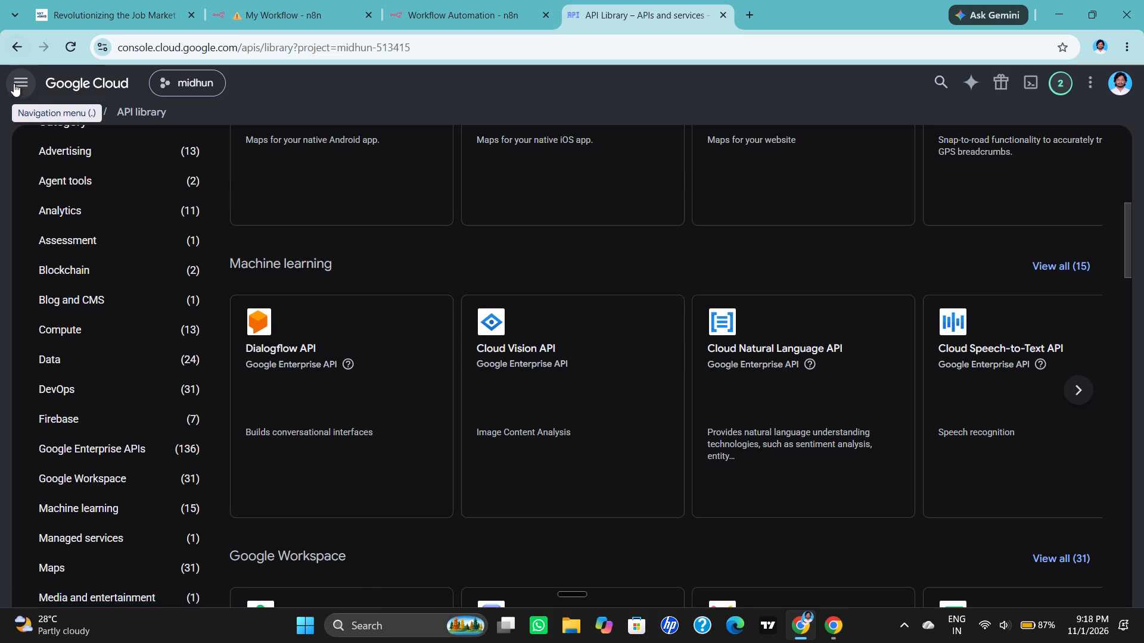
{"action": "left_click", "coordinate": [14, 83]}
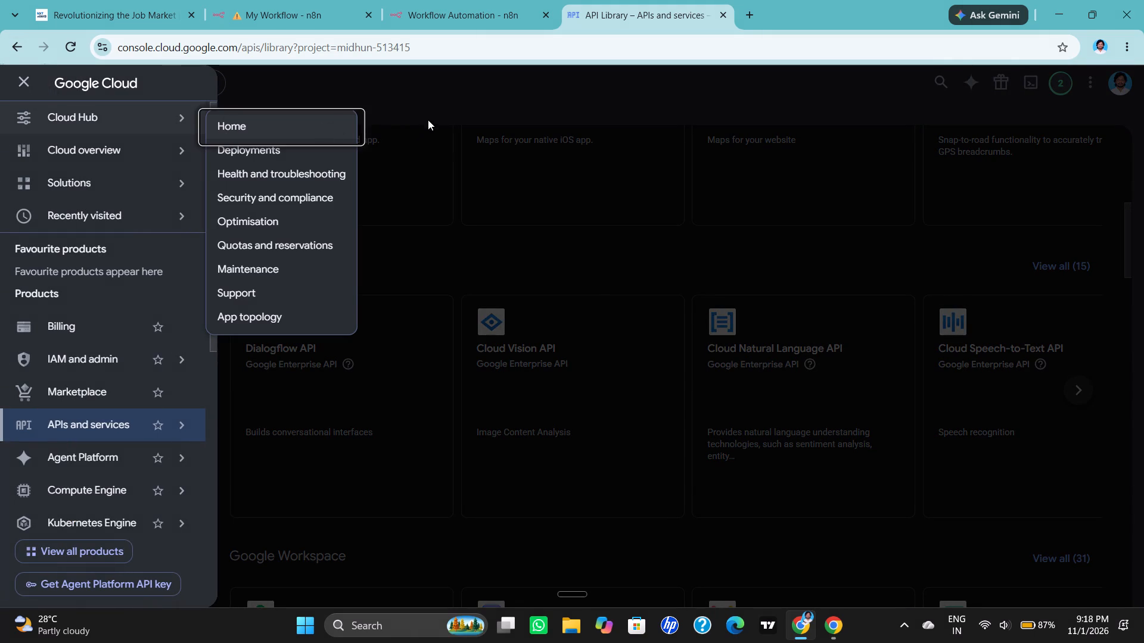
{"action": "left_click", "coordinate": [422, 98]}
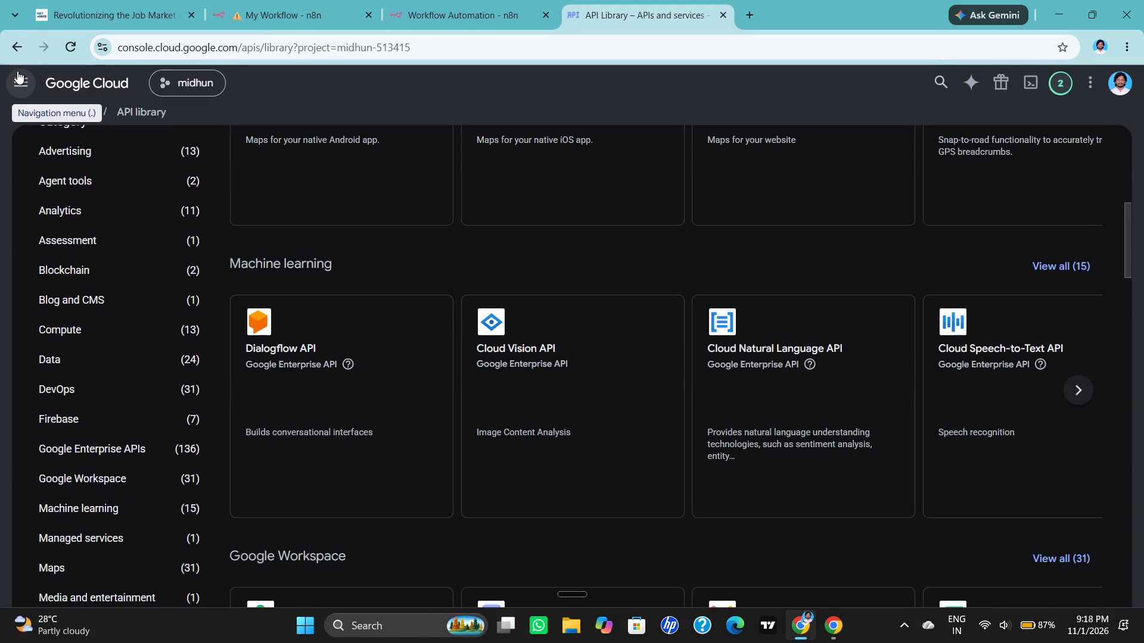
Go to the OAuth consent screen and review the Branding page's app information, links, authorised domains and verification status.
{"action": "left_click", "coordinate": [17, 72]}
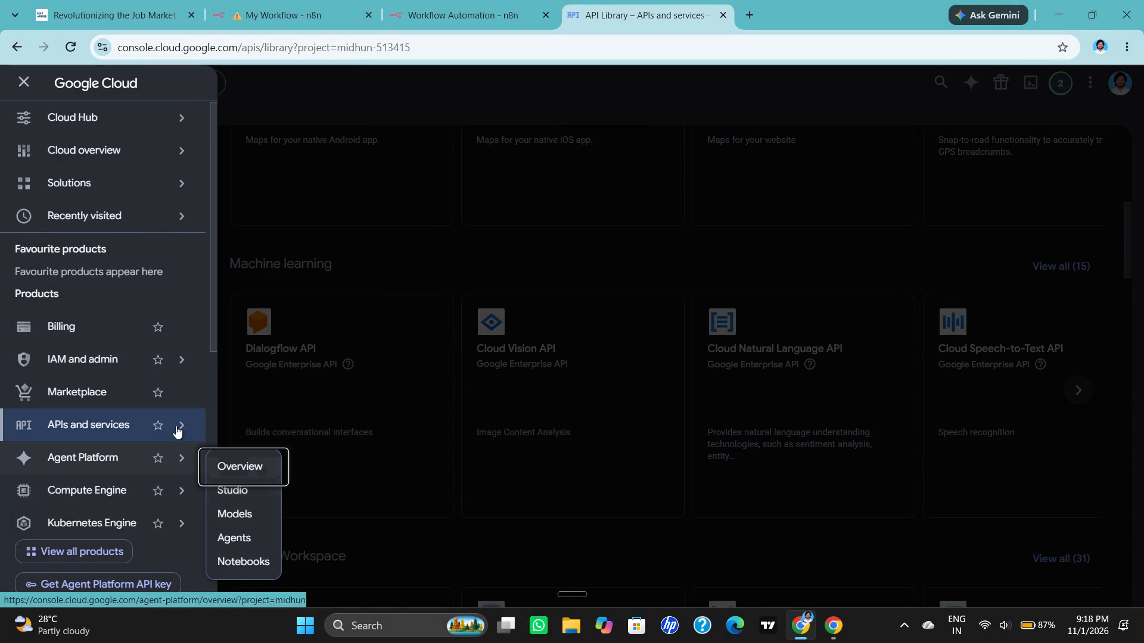
{"action": "left_click", "coordinate": [283, 497]}
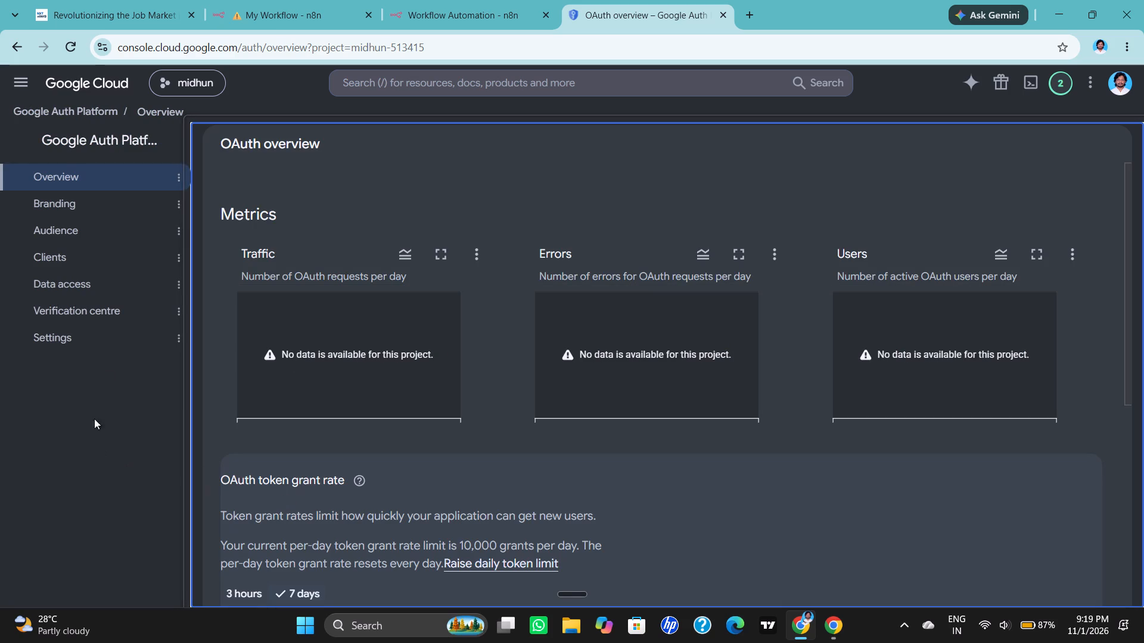
{"action": "left_click", "coordinate": [96, 202]}
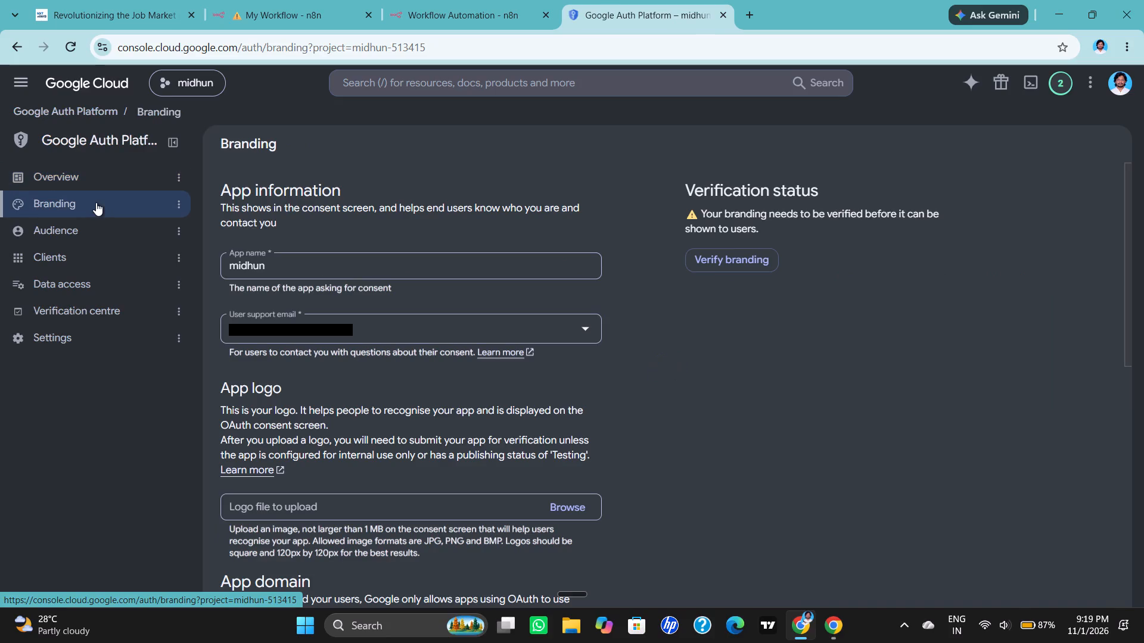
{"action": "scroll", "coordinate": [281, 374], "scroll_direction": "down", "scroll_amount": 5}
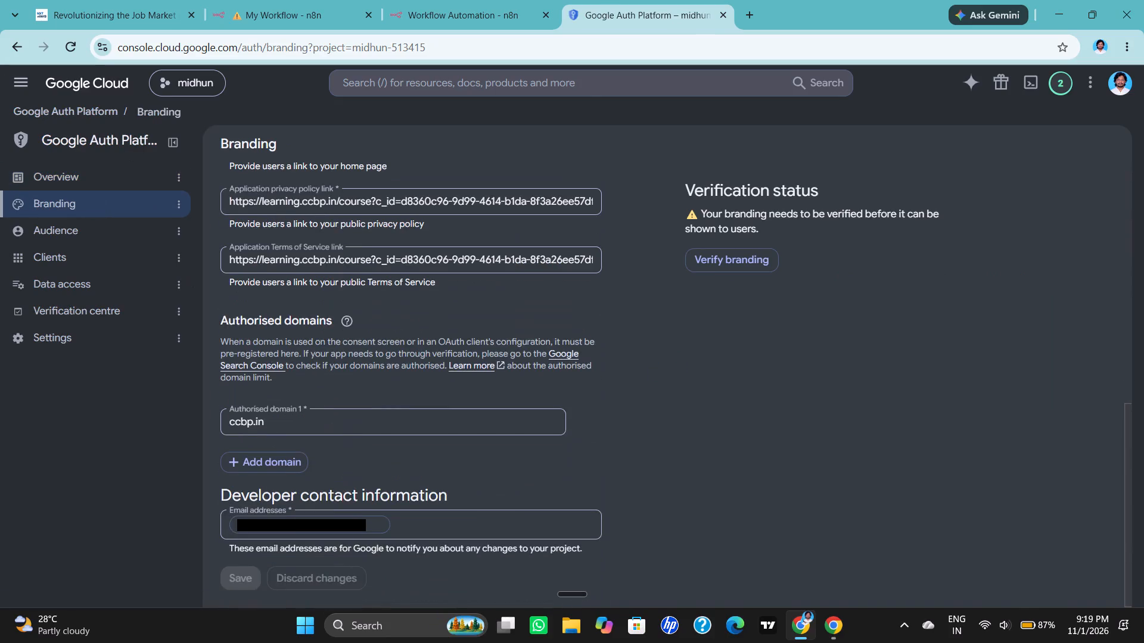
{"action": "scroll", "coordinate": [281, 374], "scroll_direction": "down", "scroll_amount": 1}
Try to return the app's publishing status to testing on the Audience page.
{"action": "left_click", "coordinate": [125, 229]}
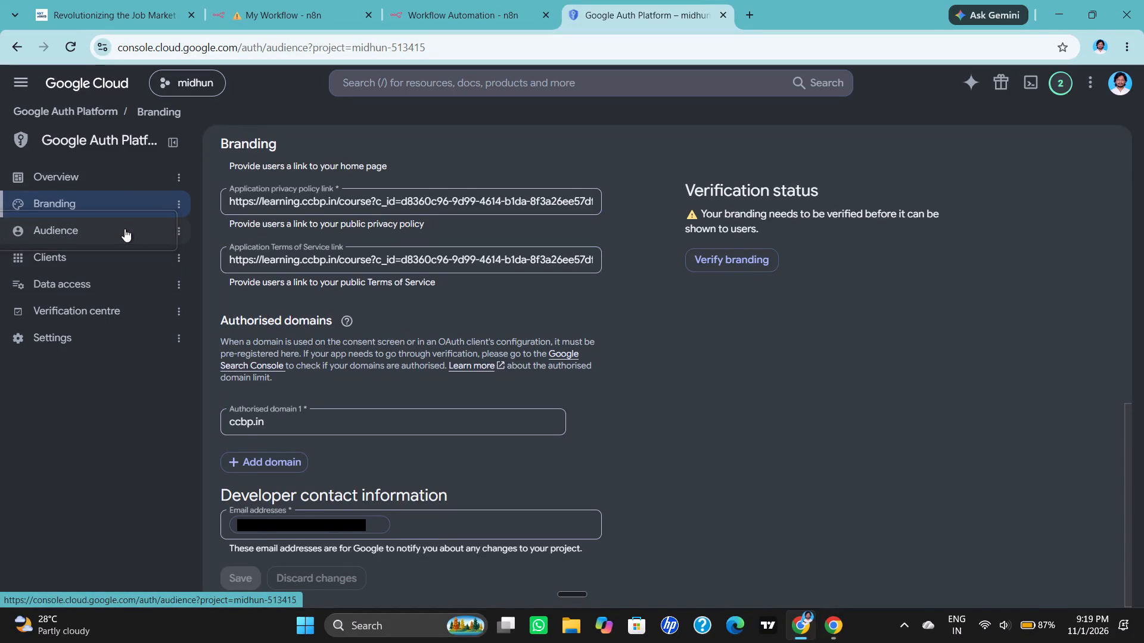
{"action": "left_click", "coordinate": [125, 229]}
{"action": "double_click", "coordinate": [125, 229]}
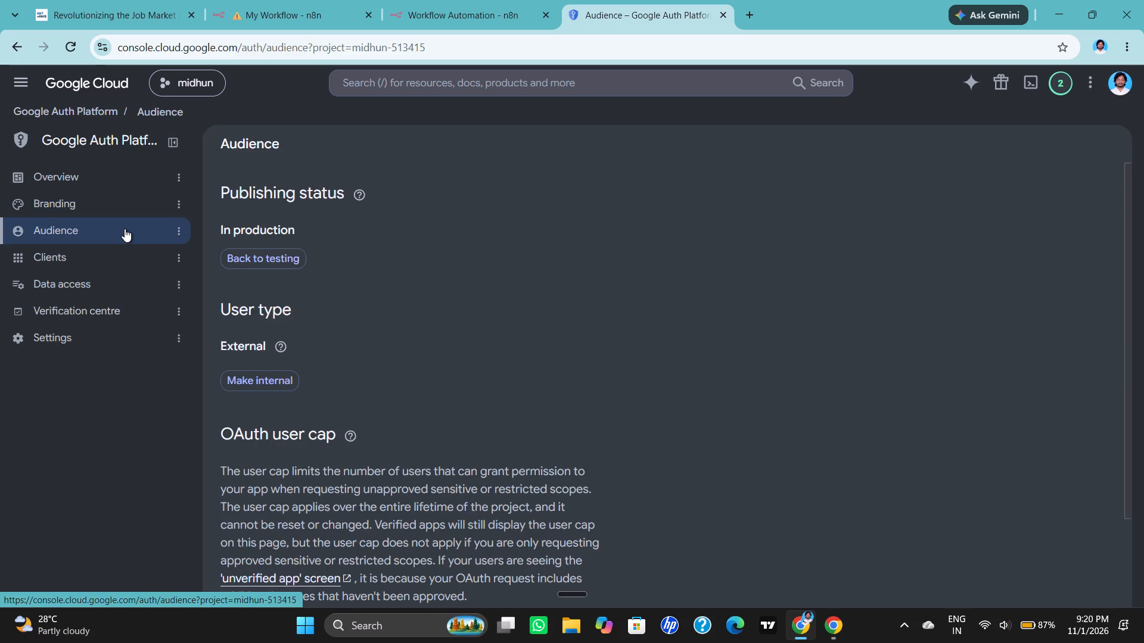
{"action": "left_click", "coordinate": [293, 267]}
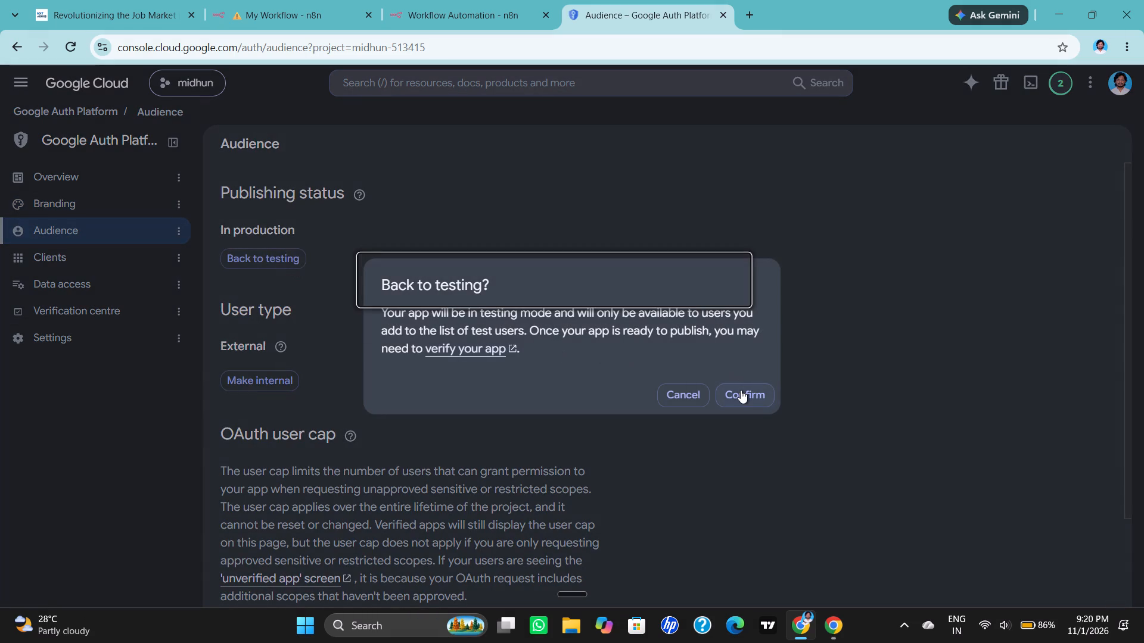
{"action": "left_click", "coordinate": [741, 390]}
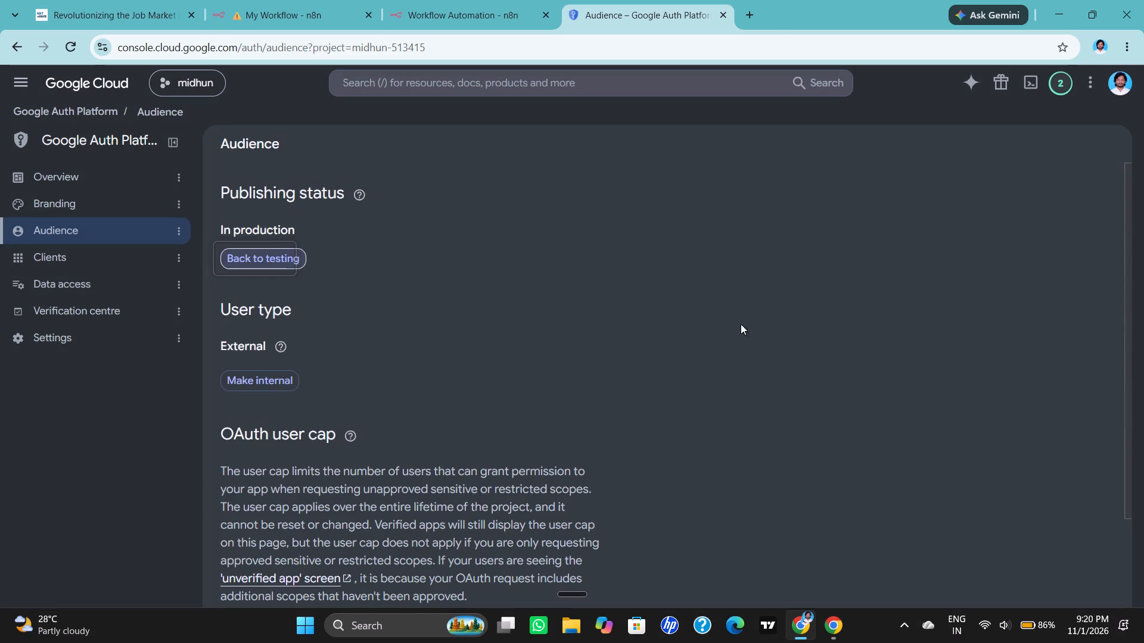
Go to the OAuth clients list and try to open Web client 1 for editing.
{"action": "left_click", "coordinate": [133, 246]}
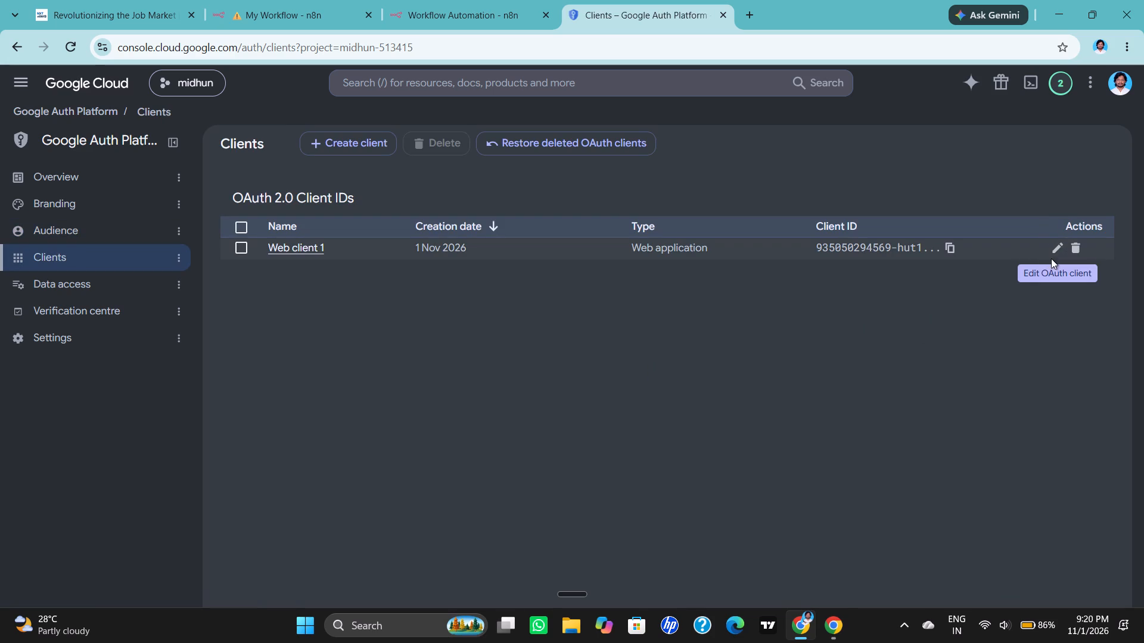
{"action": "left_click", "coordinate": [1056, 249]}
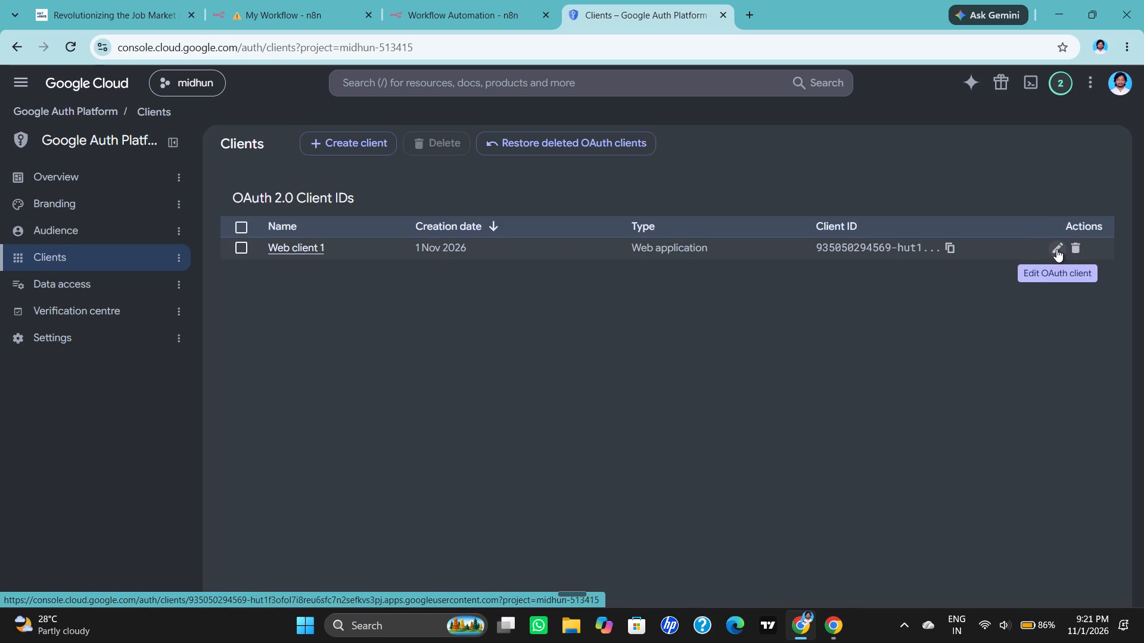
{"action": "left_click", "coordinate": [1056, 249]}
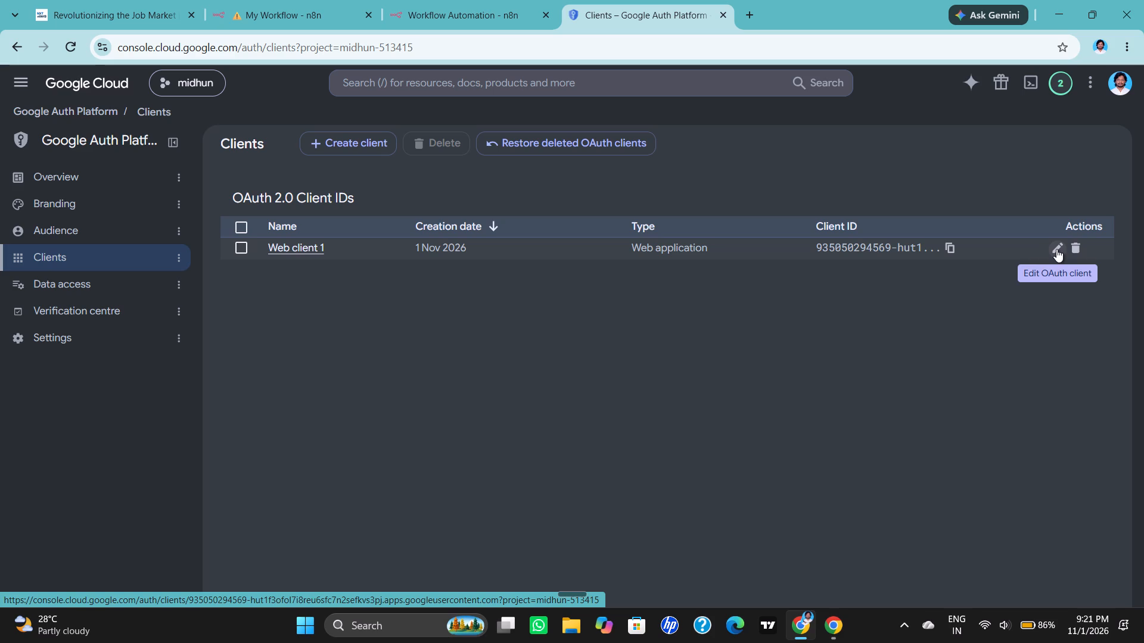
{"action": "double_click", "coordinate": [1056, 249]}
{"action": "double_click", "coordinate": [1056, 249]}
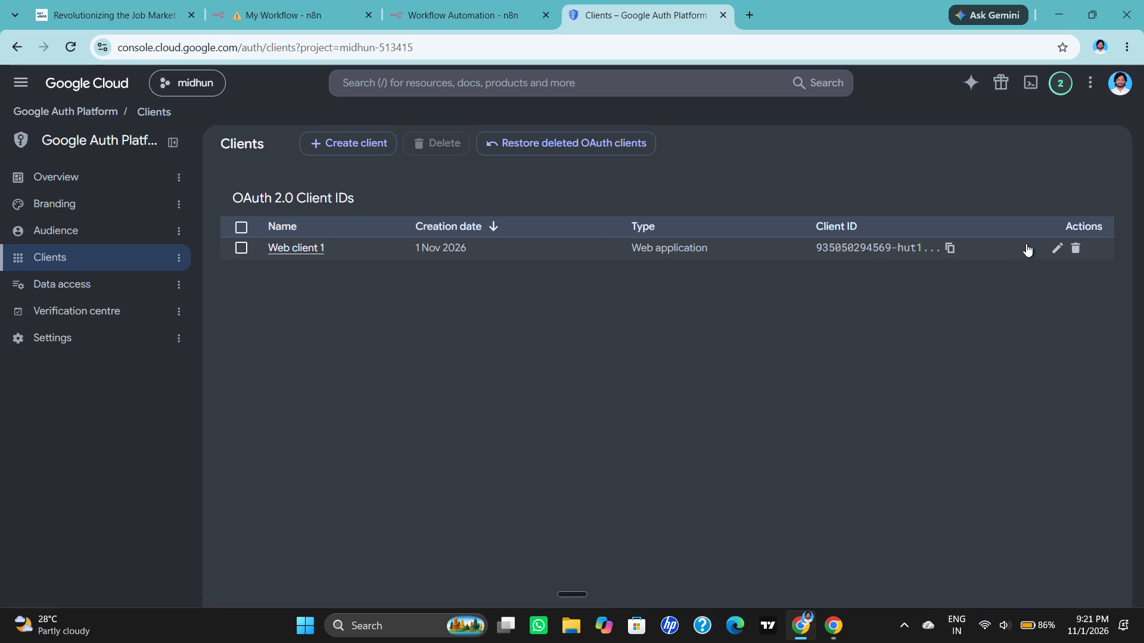
{"action": "left_click", "coordinate": [1055, 251]}
{"action": "triple_click", "coordinate": [1055, 251]}
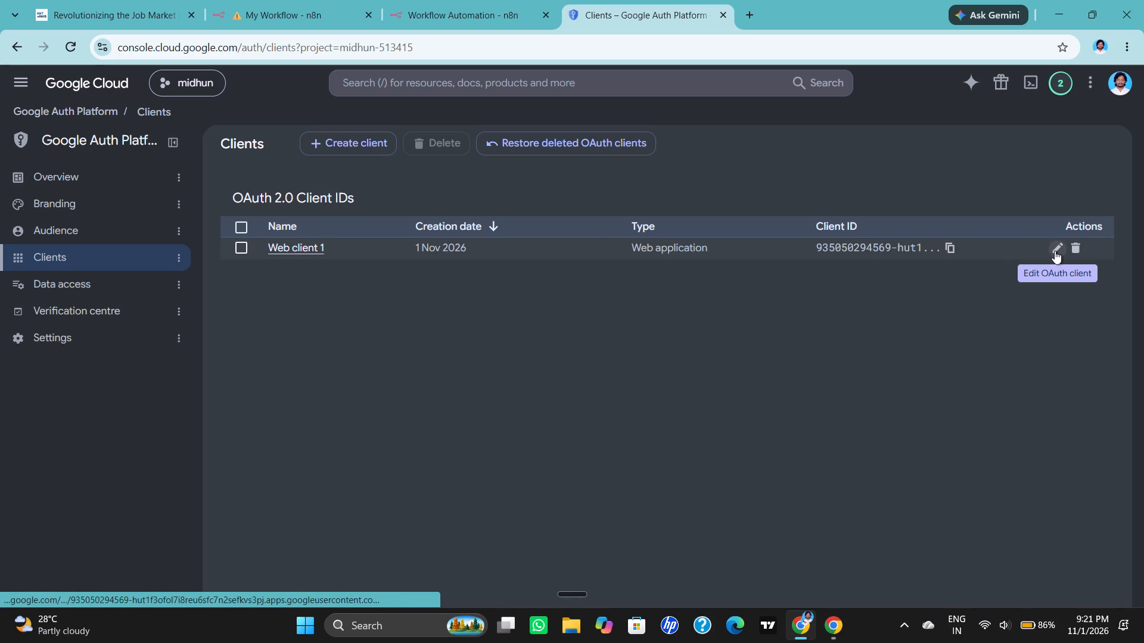
{"action": "triple_click", "coordinate": [1055, 251]}
{"action": "triple_click", "coordinate": [1055, 251]}
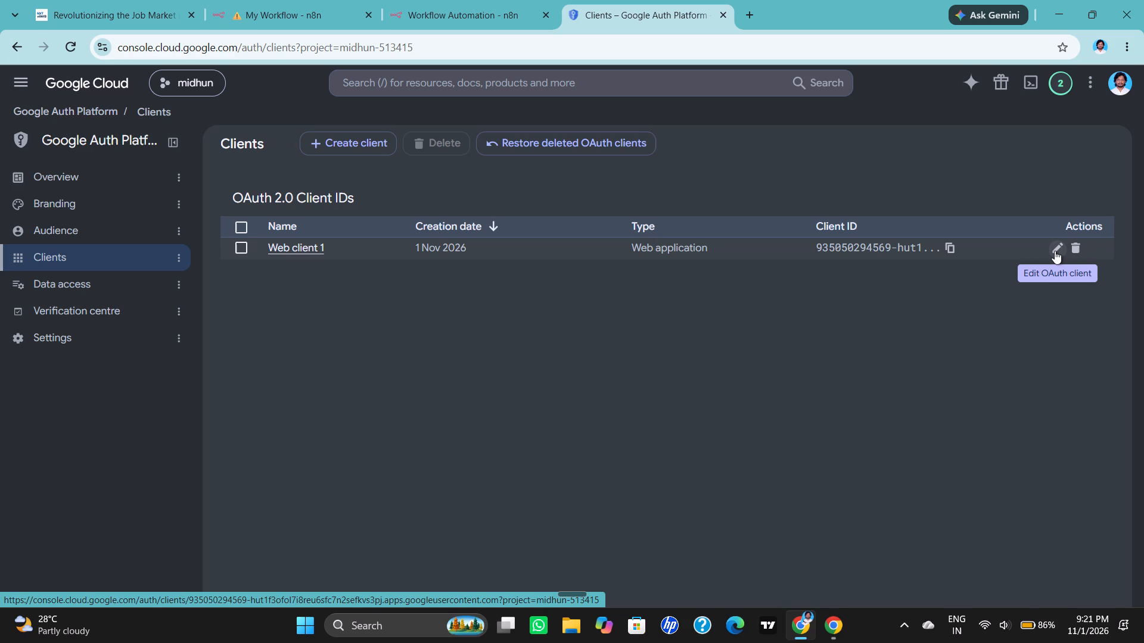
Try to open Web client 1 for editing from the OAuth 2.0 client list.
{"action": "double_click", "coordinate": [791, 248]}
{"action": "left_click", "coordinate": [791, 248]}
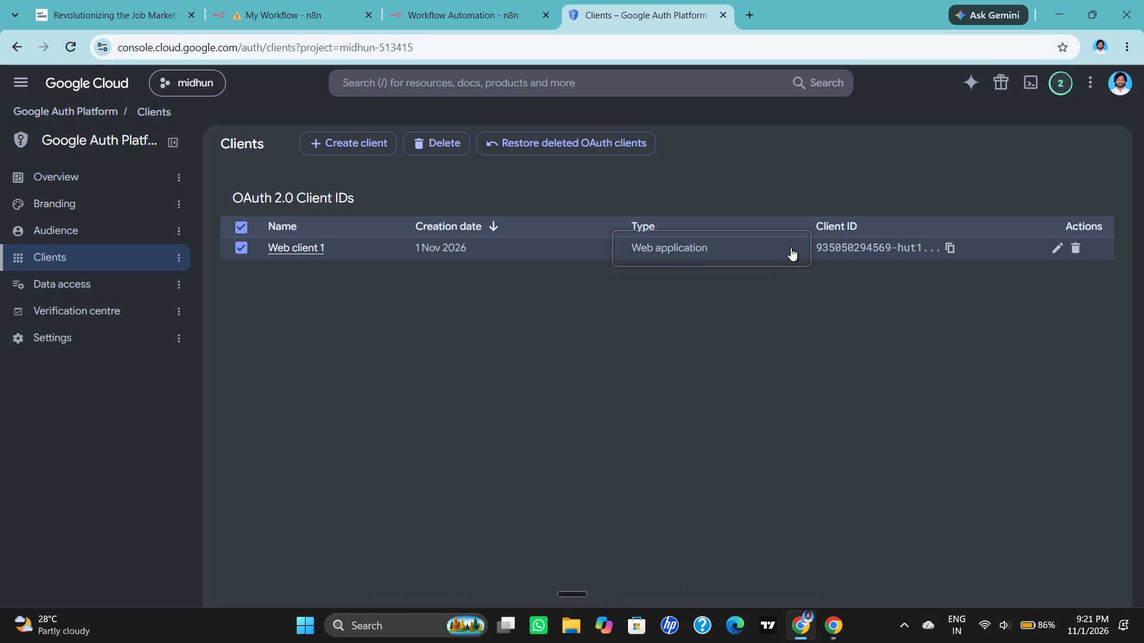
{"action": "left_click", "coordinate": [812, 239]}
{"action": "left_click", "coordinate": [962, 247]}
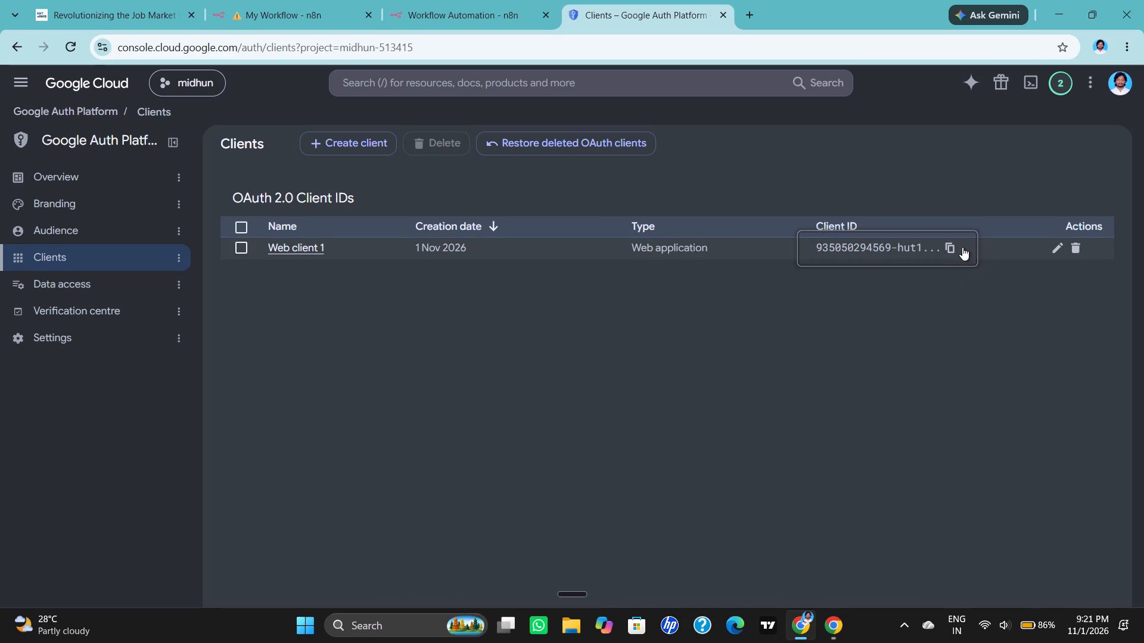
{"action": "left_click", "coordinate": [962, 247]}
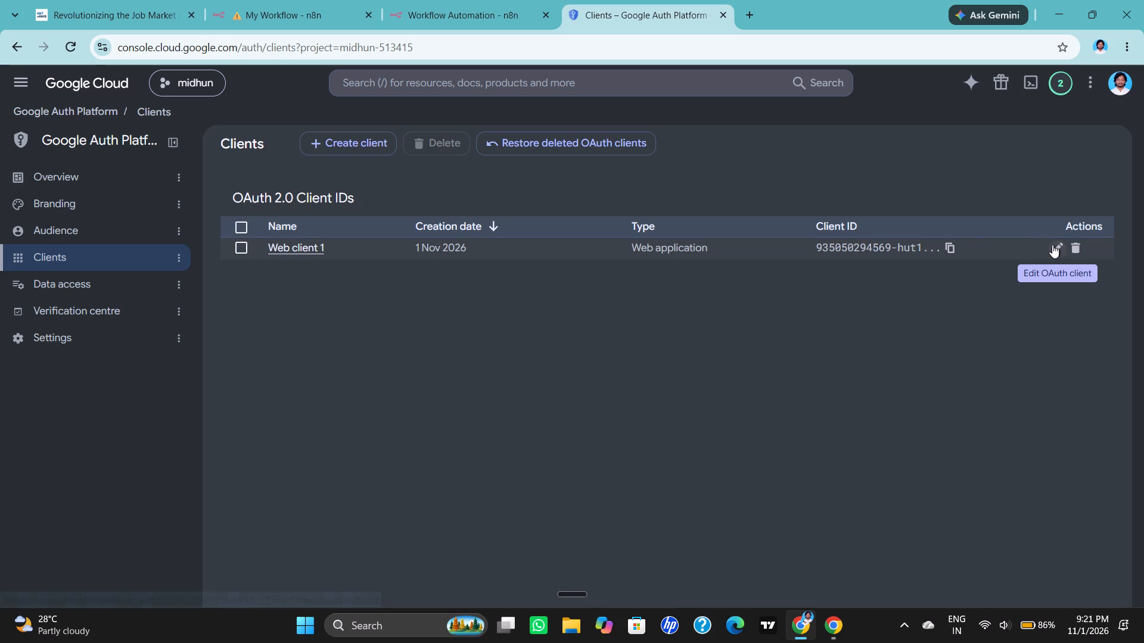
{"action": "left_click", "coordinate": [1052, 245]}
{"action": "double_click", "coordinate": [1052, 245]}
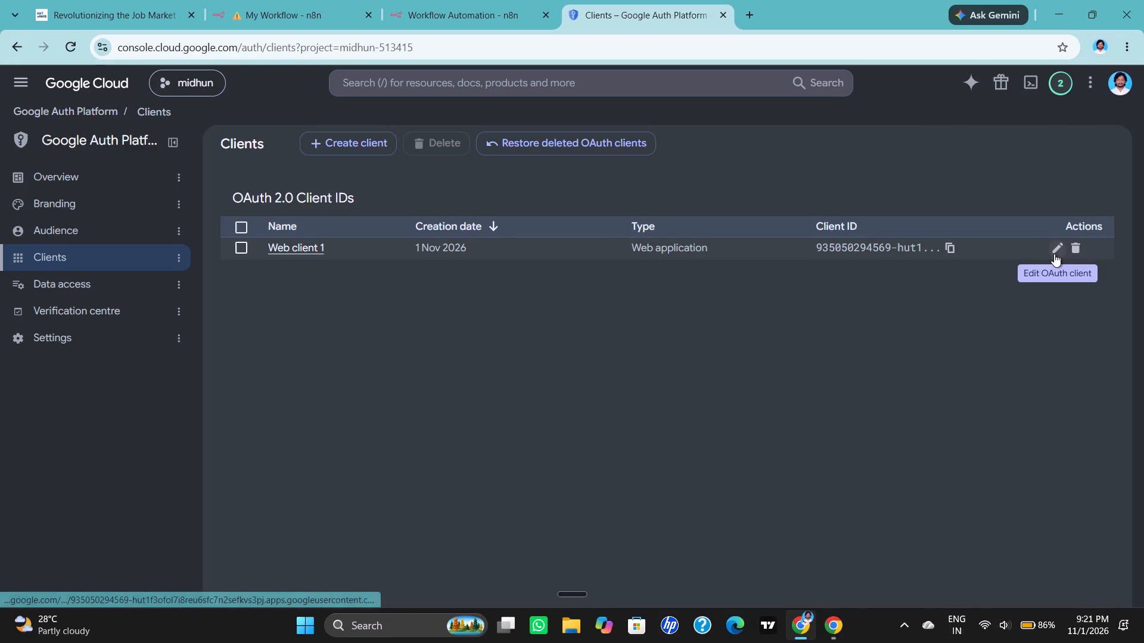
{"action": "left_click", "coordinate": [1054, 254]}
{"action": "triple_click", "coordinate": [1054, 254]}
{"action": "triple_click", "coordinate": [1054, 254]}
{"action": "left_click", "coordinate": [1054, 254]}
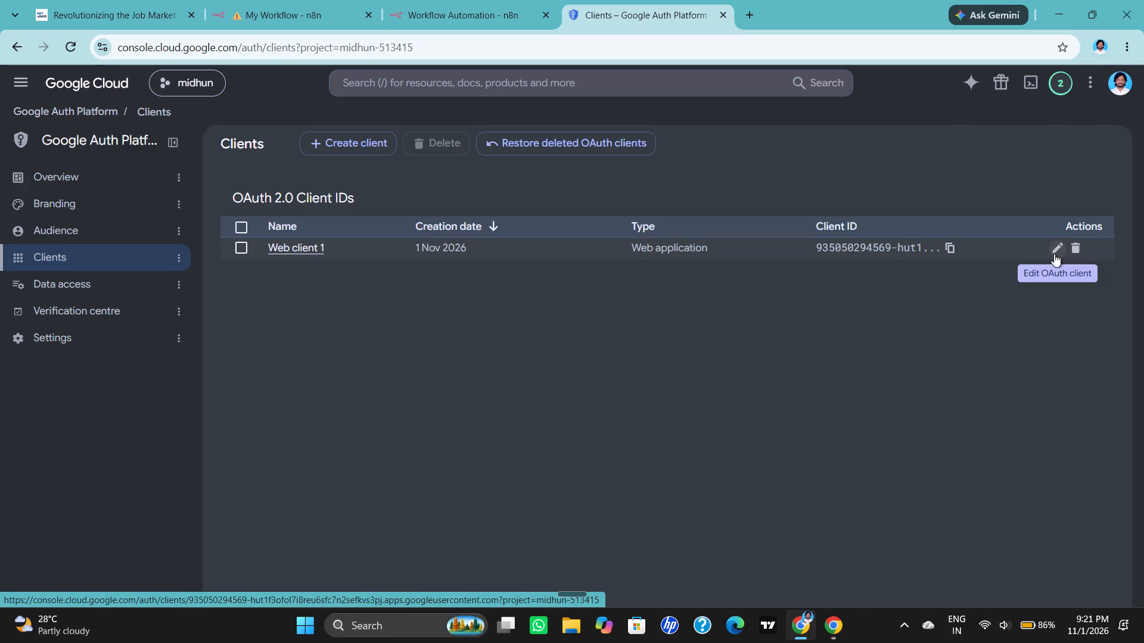
Copy Web client 1's client ID and paste it into the Client ID of the Gmail account 6844 credential in n8n.
{"action": "left_click", "coordinate": [947, 246]}
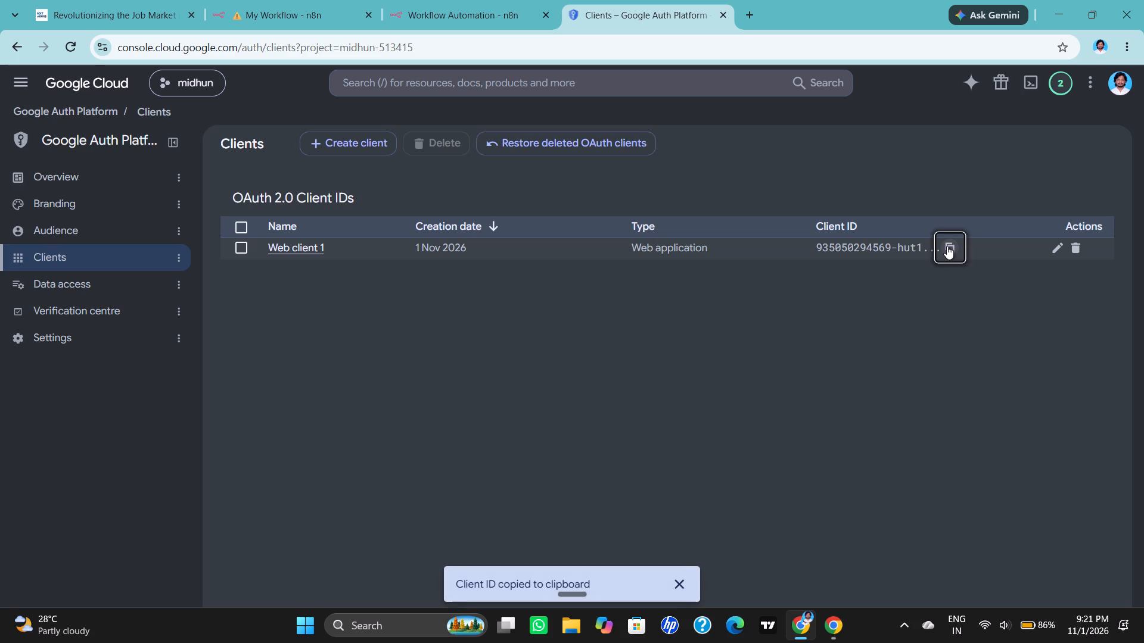
{"action": "left_click", "coordinate": [398, 0]}
{"action": "left_click", "coordinate": [327, 0]}
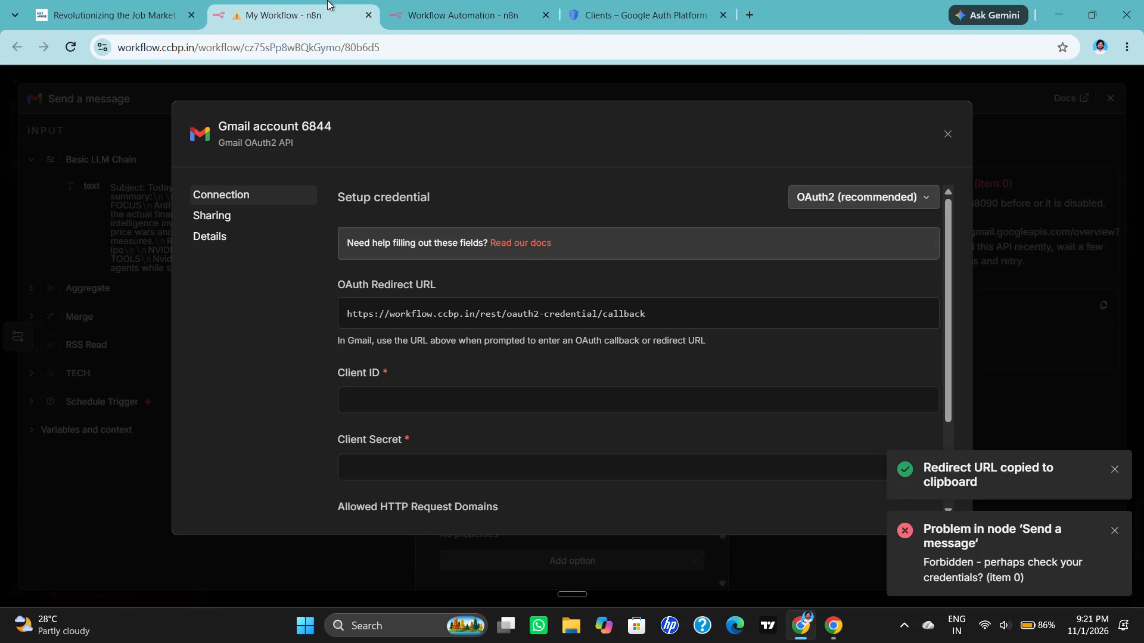
{"action": "left_click", "coordinate": [501, 396]}
{"action": "key", "text": "ctrl+g"}
{"action": "key", "text": "ctrl+v"}
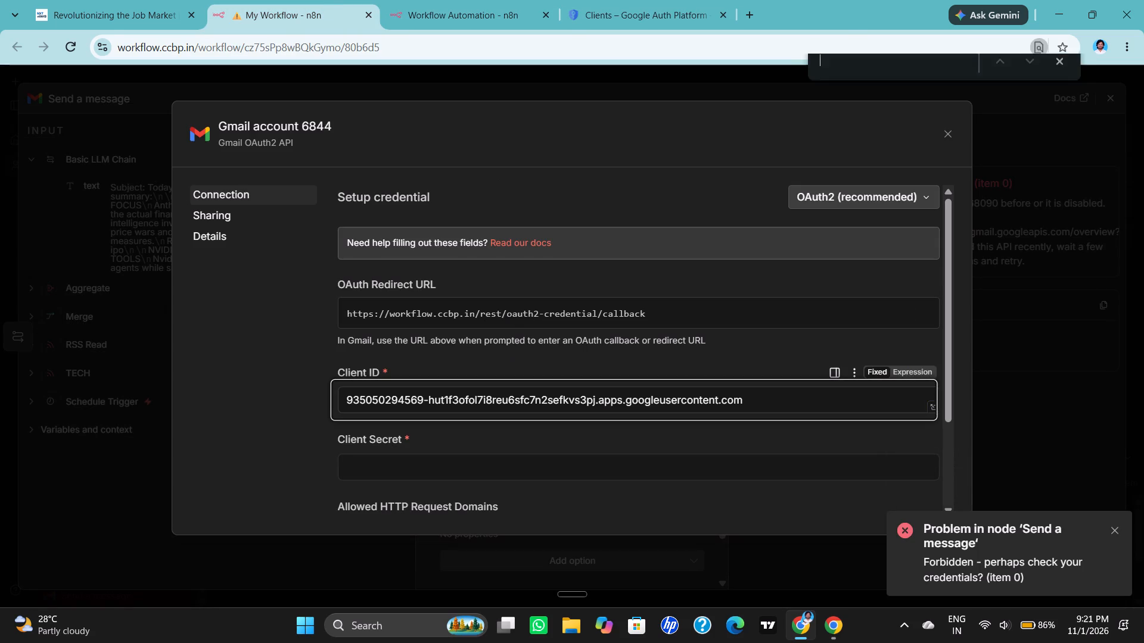
Return to the Google Cloud OAuth clients list and look for Web client 1's client secret in its row.
{"action": "scroll", "coordinate": [492, 393], "scroll_direction": "down", "scroll_amount": 3}
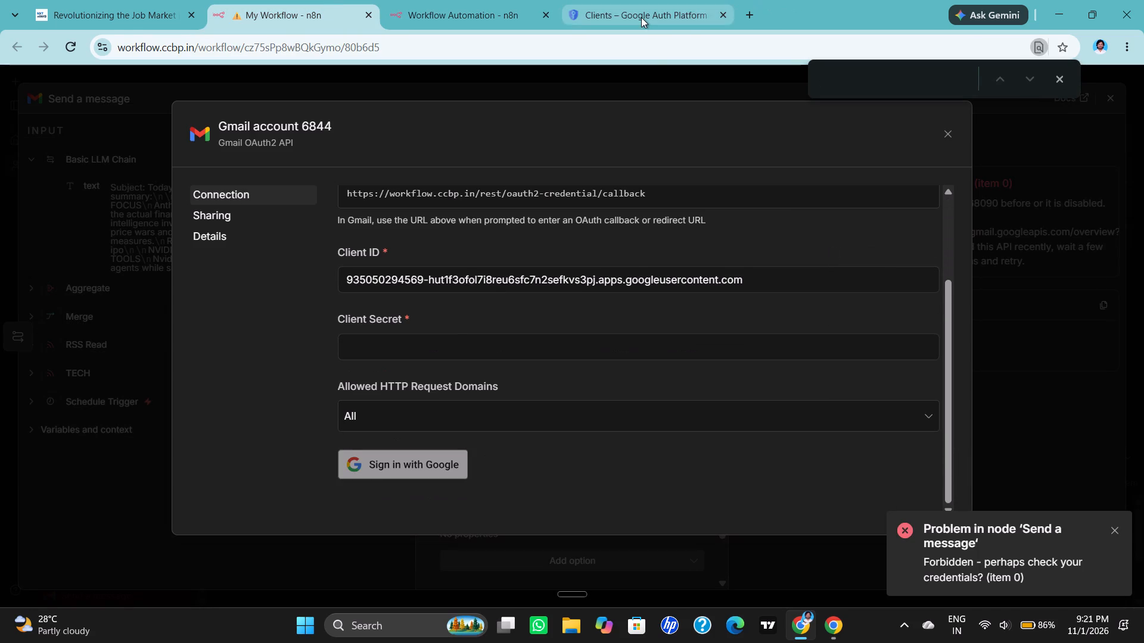
{"action": "left_click", "coordinate": [641, 17]}
{"action": "right_click", "coordinate": [765, 248]}
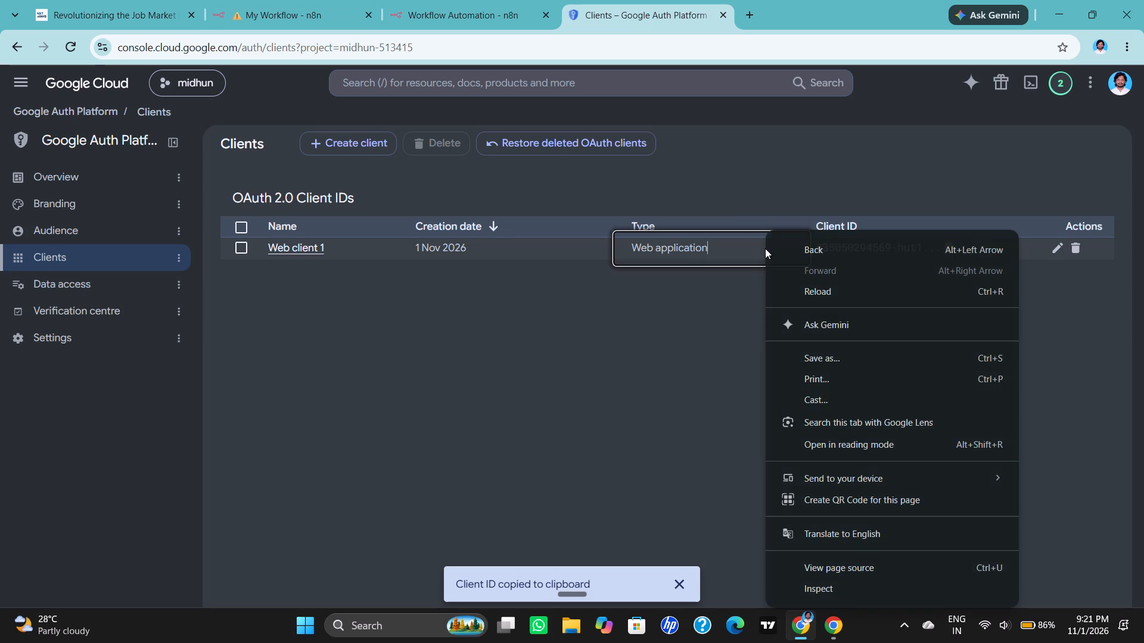
{"action": "left_click_drag", "start_coordinate": [648, 320], "coordinate": [937, 273]}
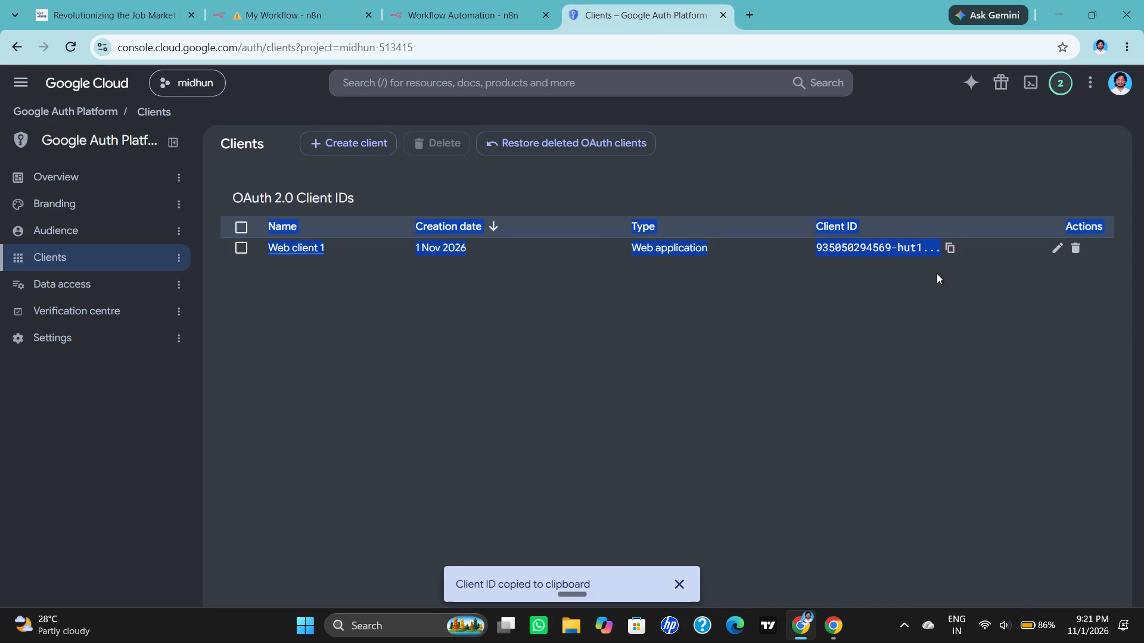
{"action": "left_click_drag", "start_coordinate": [937, 273], "coordinate": [1023, 236]}
{"action": "left_click_drag", "start_coordinate": [1023, 236], "coordinate": [1019, 244]}
{"action": "double_click", "coordinate": [1019, 244]}
{"action": "double_click", "coordinate": [1019, 244]}
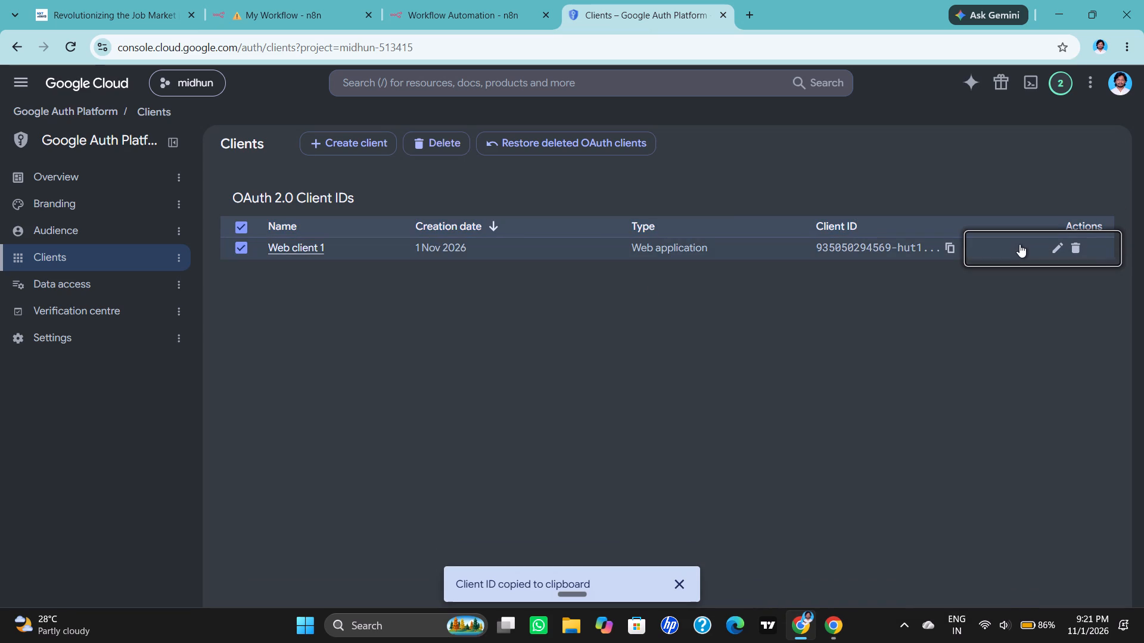
{"action": "double_click", "coordinate": [1019, 244]}
{"action": "left_click", "coordinate": [1019, 244]}
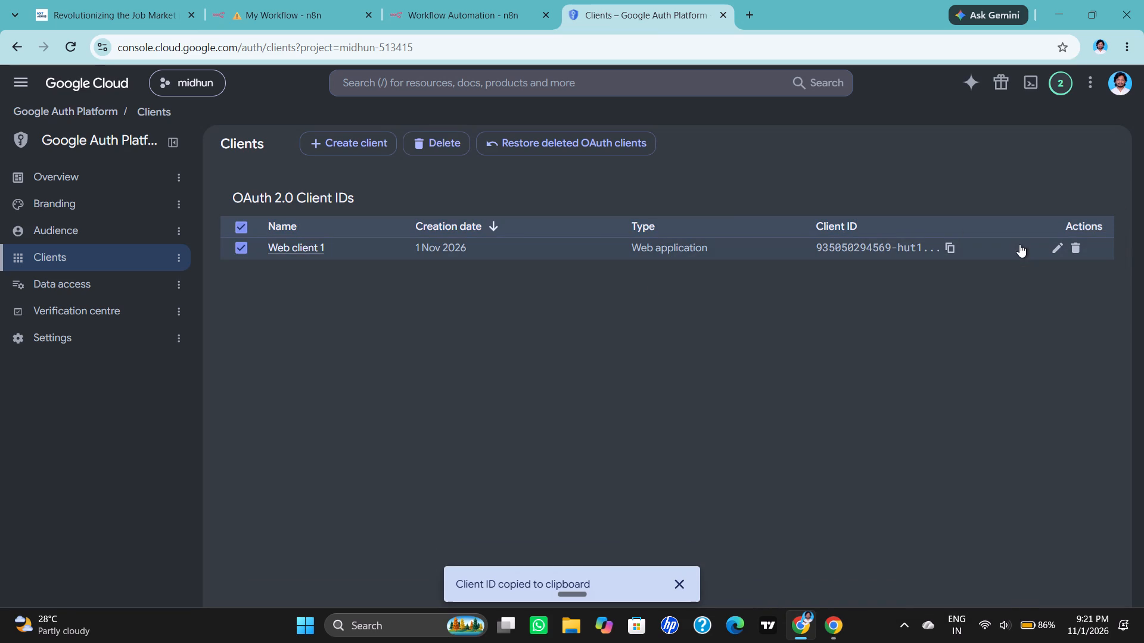
{"action": "left_click", "coordinate": [623, 168]}
{"action": "left_click", "coordinate": [751, 251]}
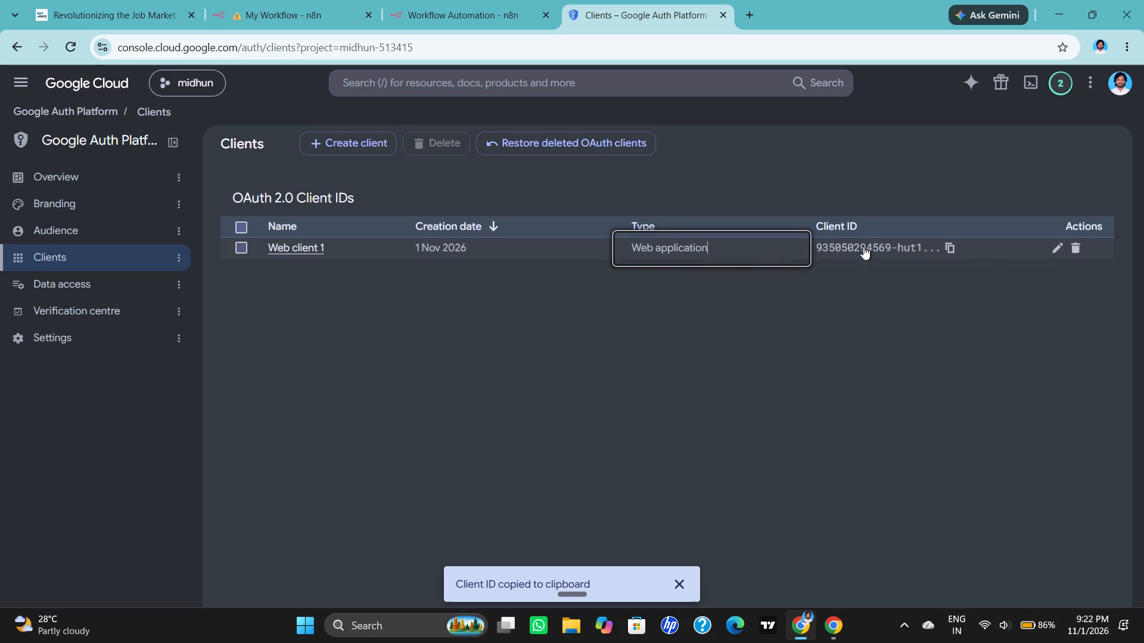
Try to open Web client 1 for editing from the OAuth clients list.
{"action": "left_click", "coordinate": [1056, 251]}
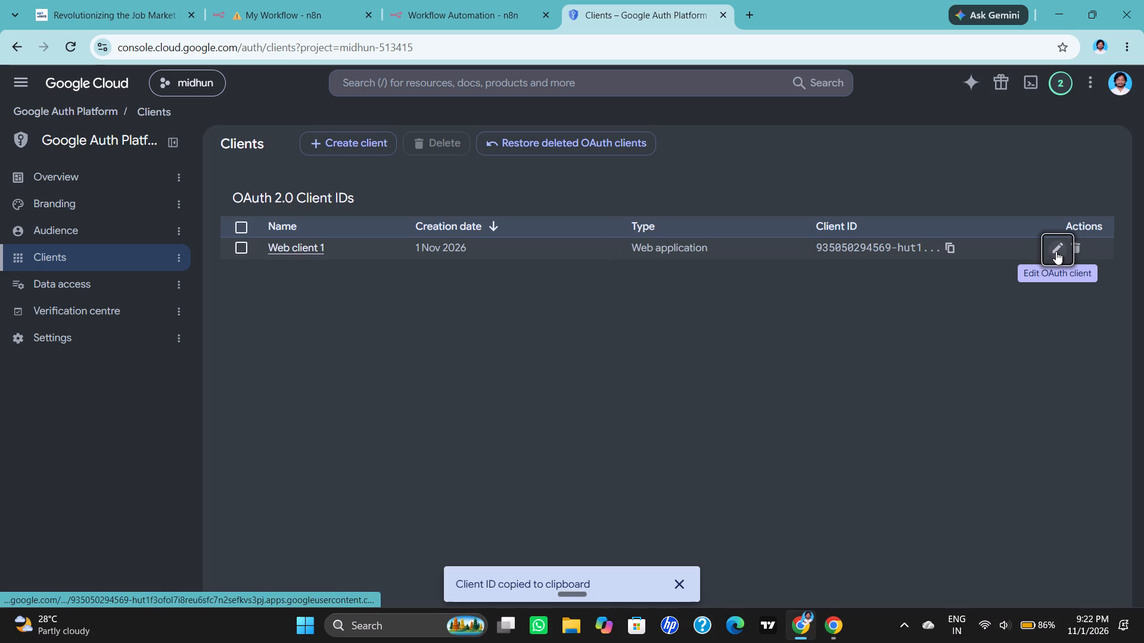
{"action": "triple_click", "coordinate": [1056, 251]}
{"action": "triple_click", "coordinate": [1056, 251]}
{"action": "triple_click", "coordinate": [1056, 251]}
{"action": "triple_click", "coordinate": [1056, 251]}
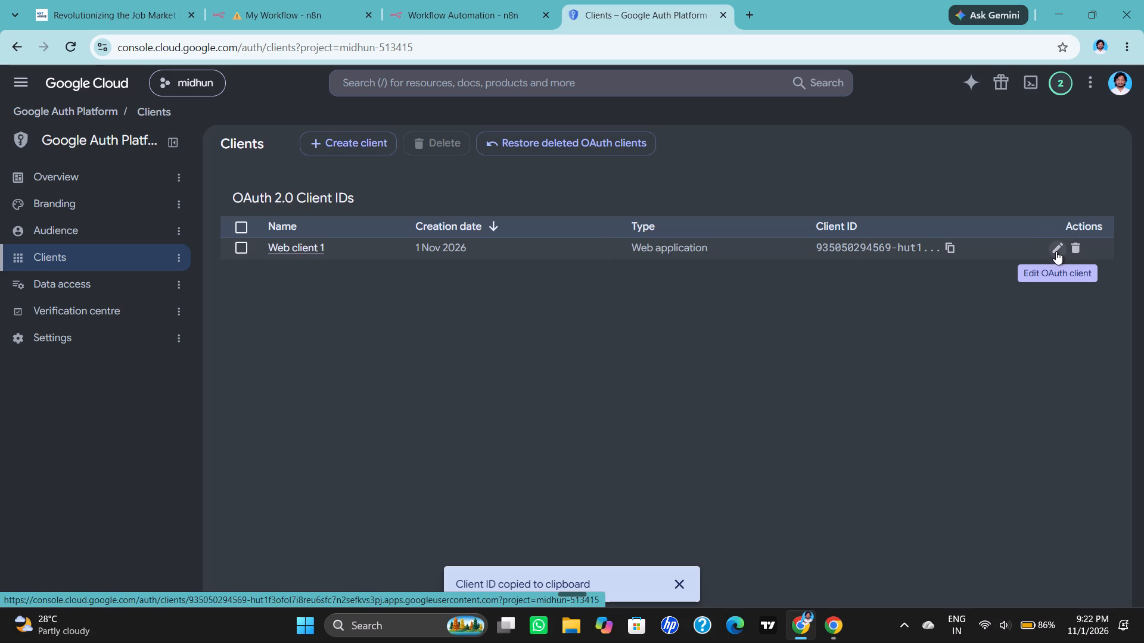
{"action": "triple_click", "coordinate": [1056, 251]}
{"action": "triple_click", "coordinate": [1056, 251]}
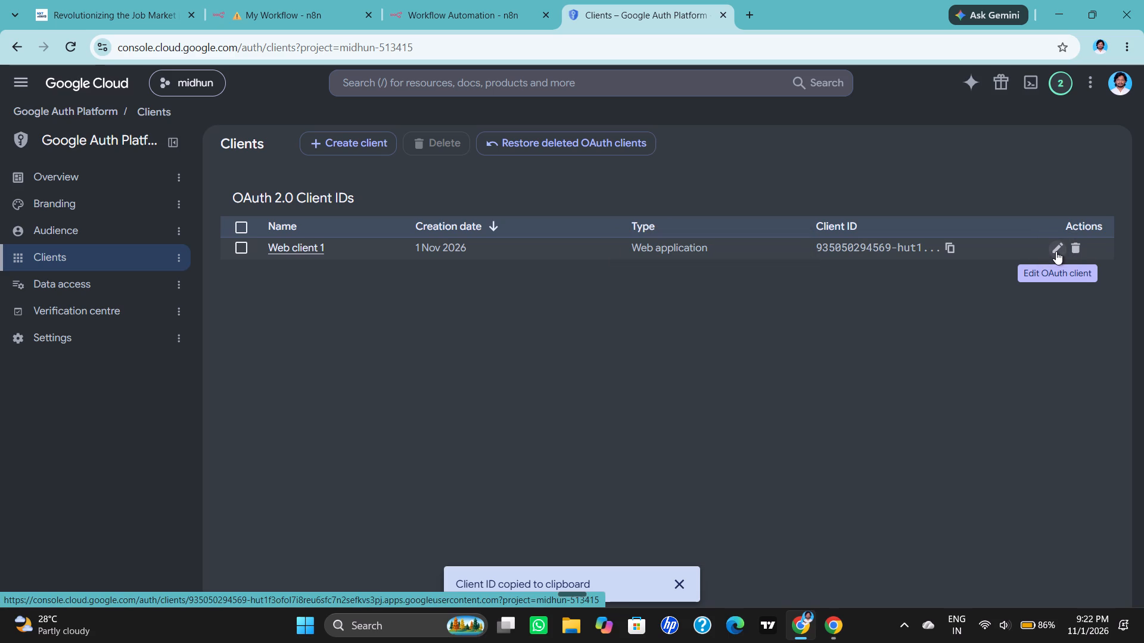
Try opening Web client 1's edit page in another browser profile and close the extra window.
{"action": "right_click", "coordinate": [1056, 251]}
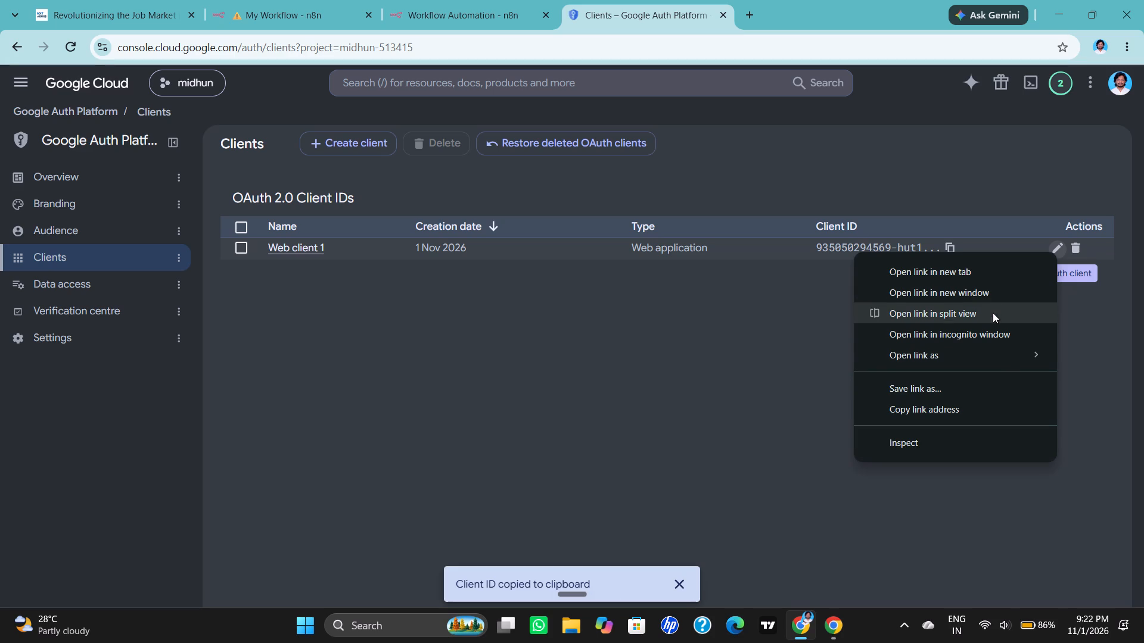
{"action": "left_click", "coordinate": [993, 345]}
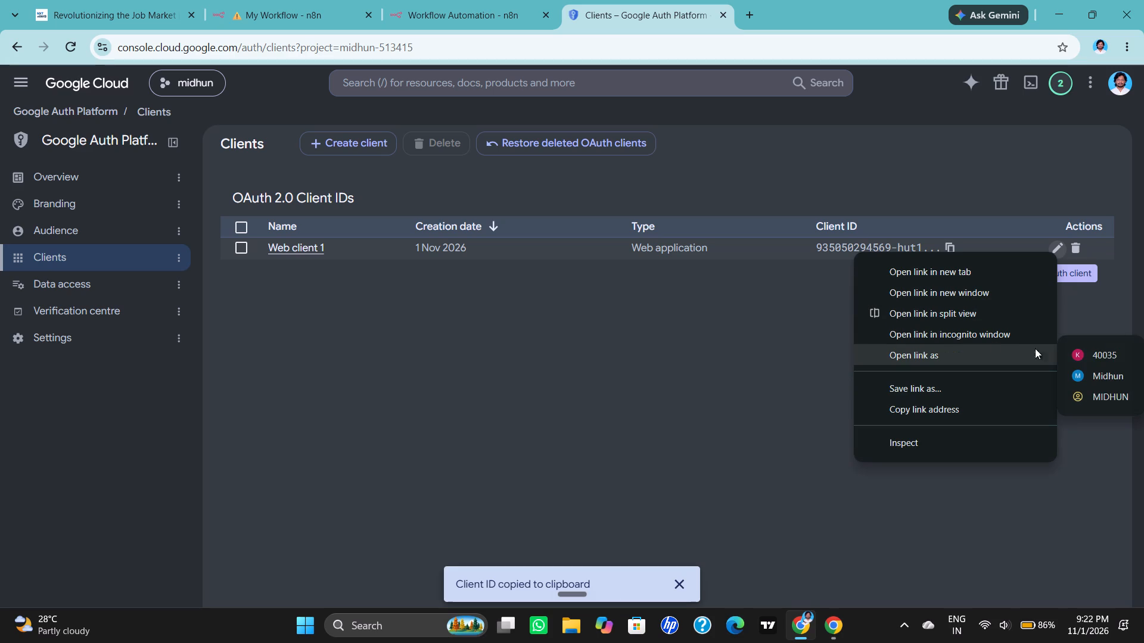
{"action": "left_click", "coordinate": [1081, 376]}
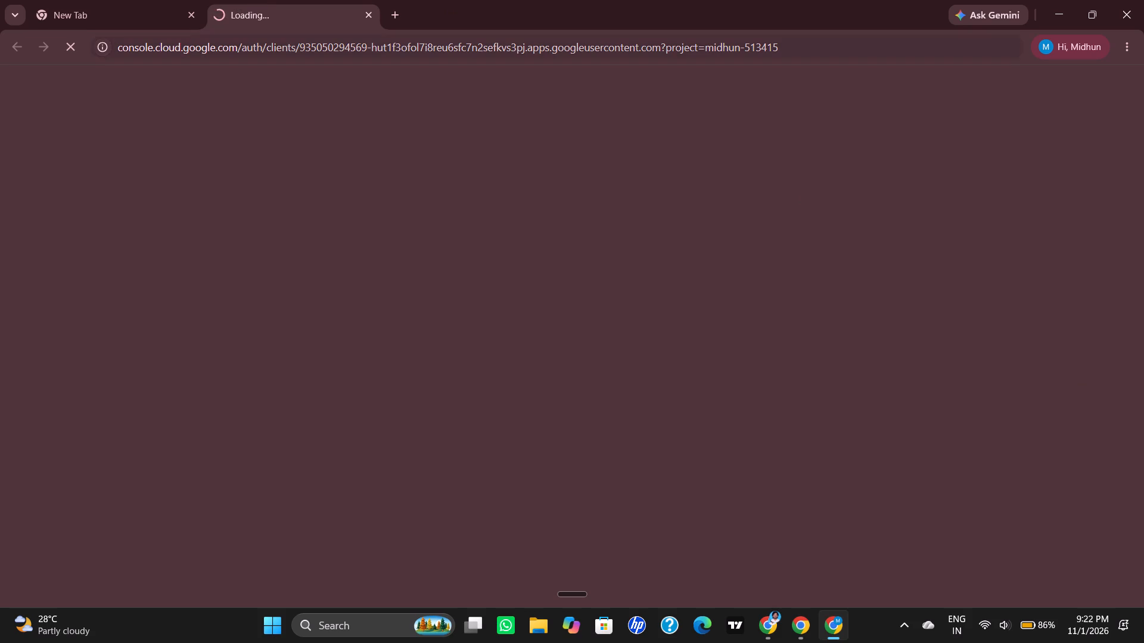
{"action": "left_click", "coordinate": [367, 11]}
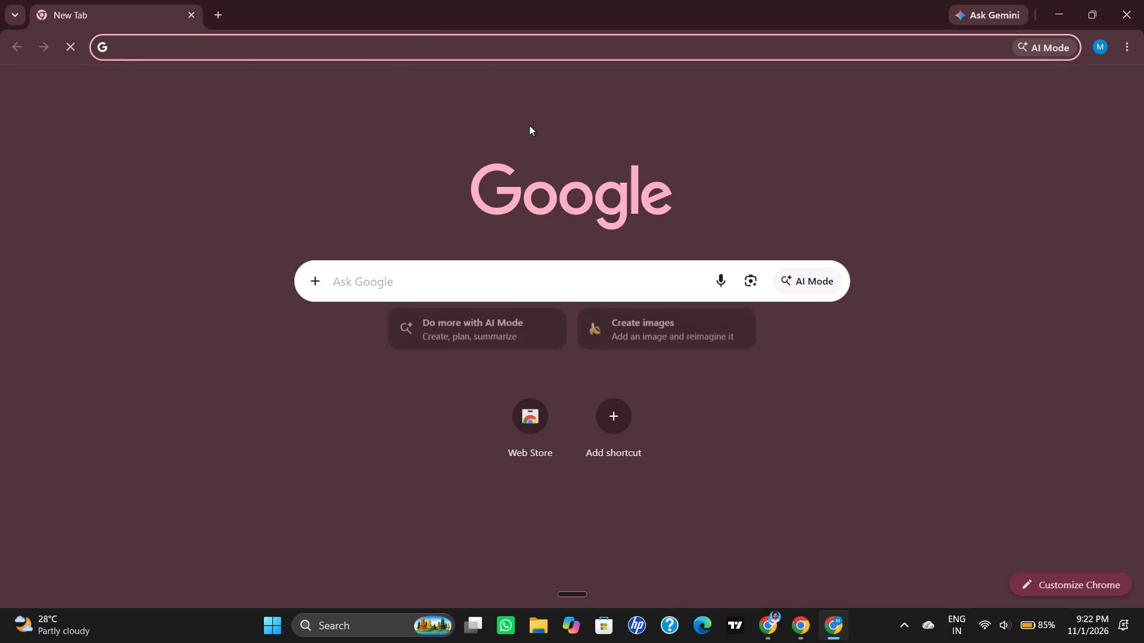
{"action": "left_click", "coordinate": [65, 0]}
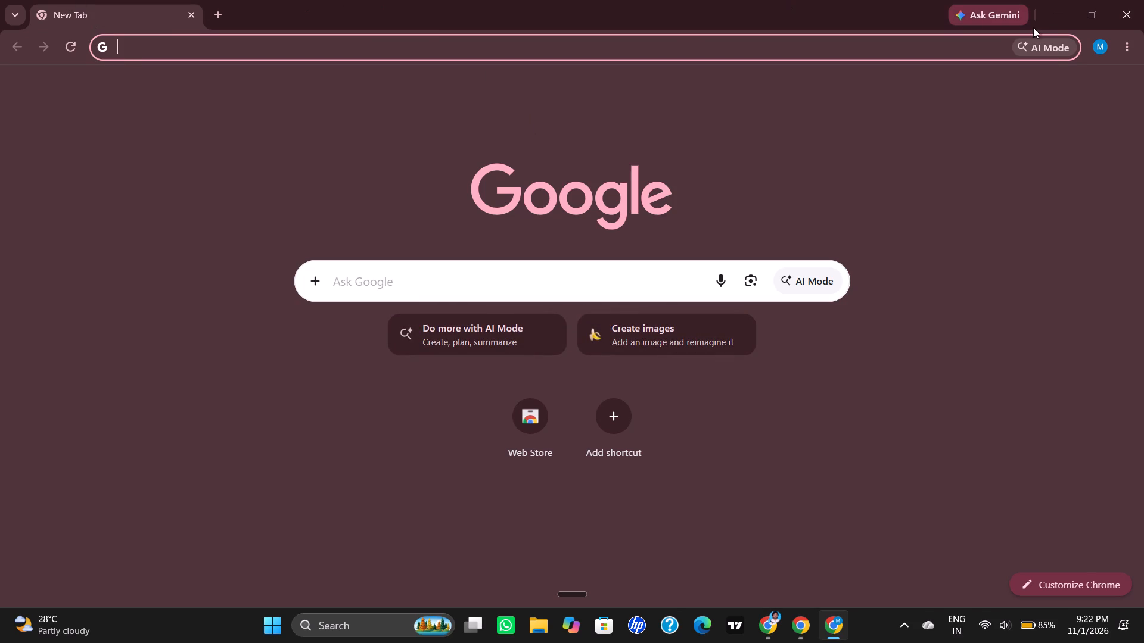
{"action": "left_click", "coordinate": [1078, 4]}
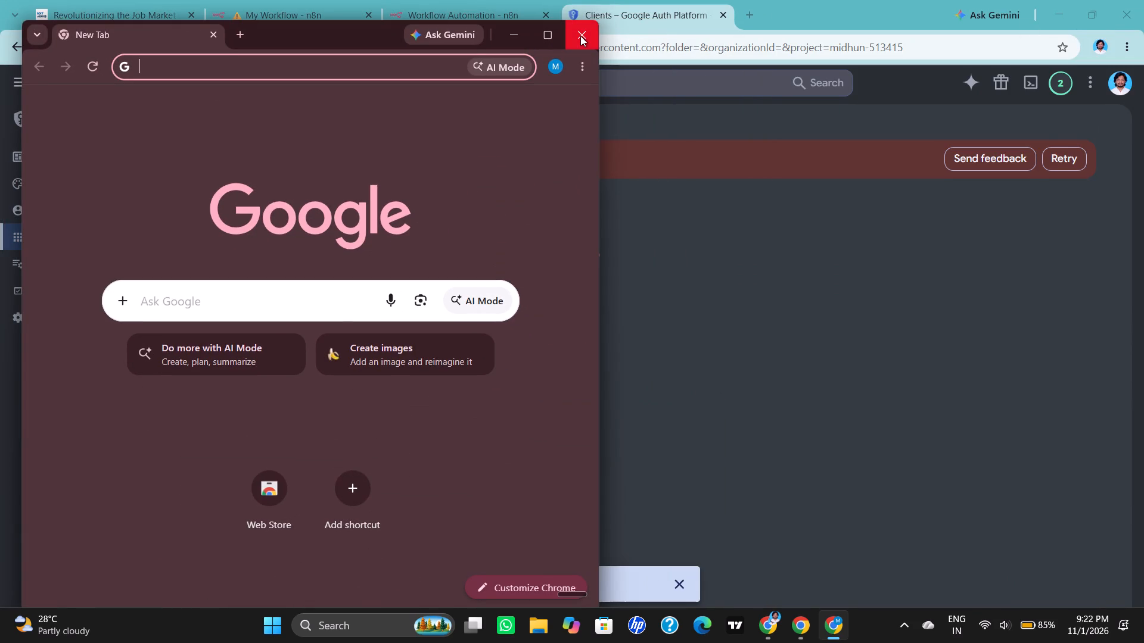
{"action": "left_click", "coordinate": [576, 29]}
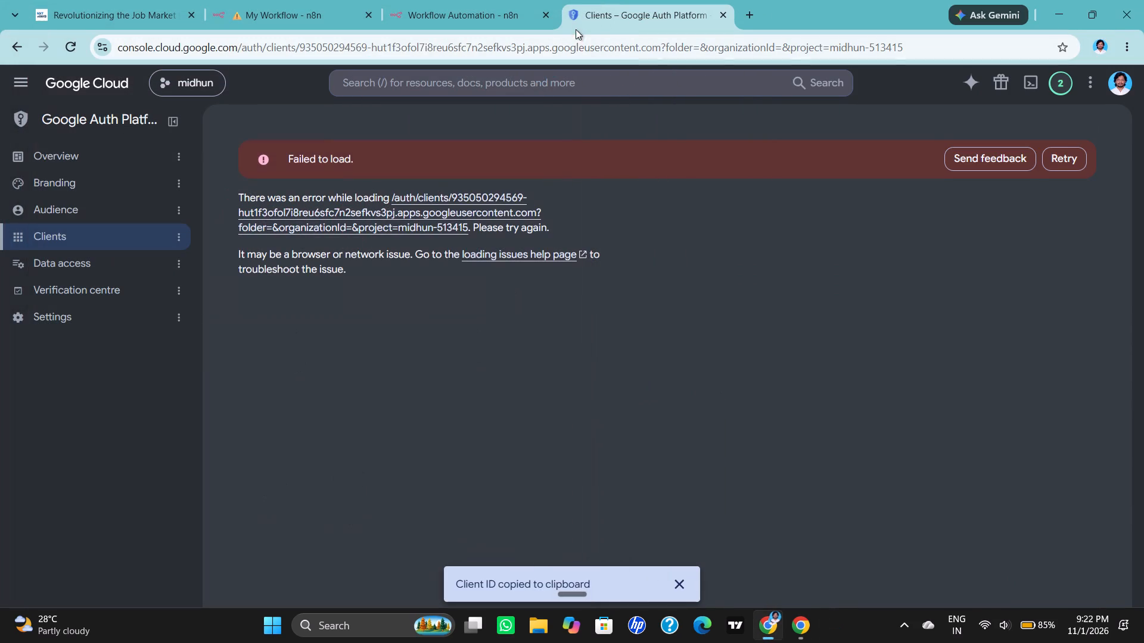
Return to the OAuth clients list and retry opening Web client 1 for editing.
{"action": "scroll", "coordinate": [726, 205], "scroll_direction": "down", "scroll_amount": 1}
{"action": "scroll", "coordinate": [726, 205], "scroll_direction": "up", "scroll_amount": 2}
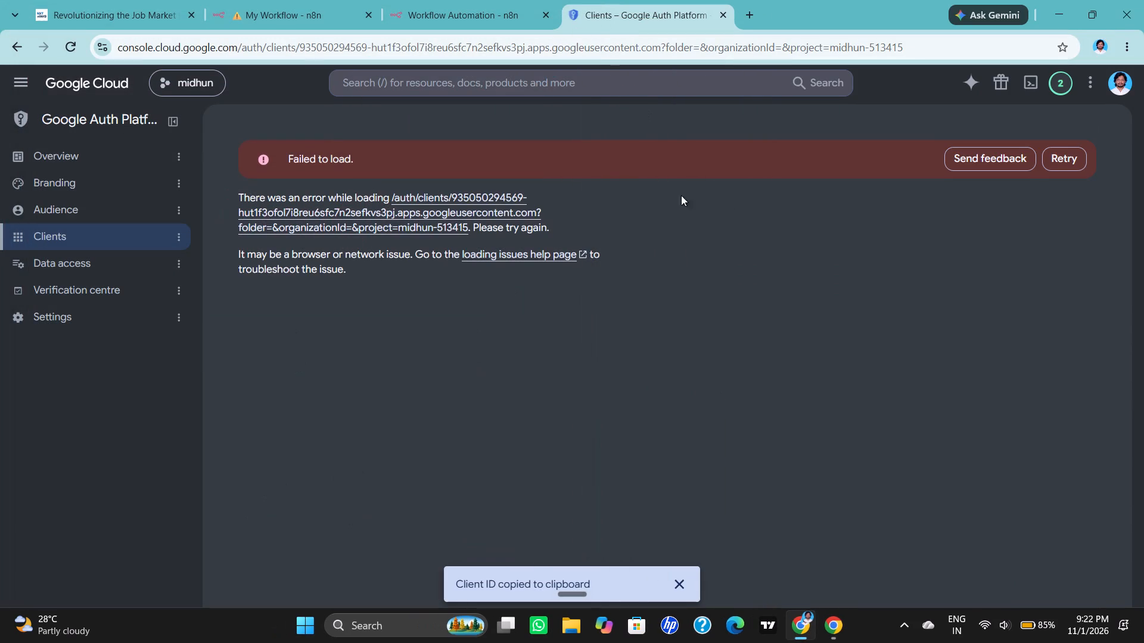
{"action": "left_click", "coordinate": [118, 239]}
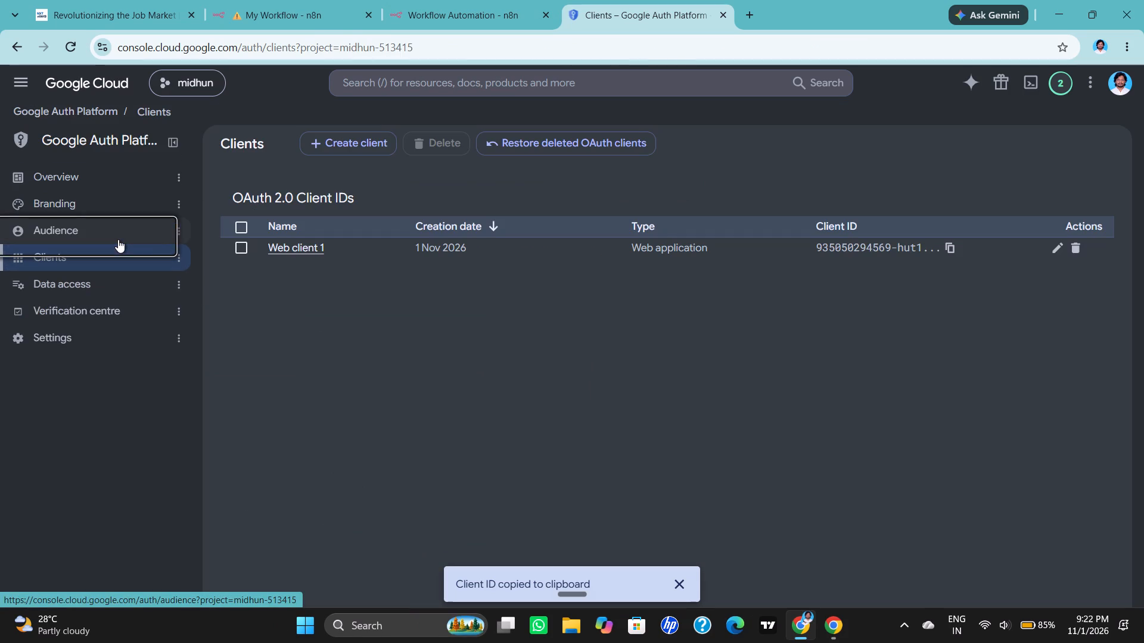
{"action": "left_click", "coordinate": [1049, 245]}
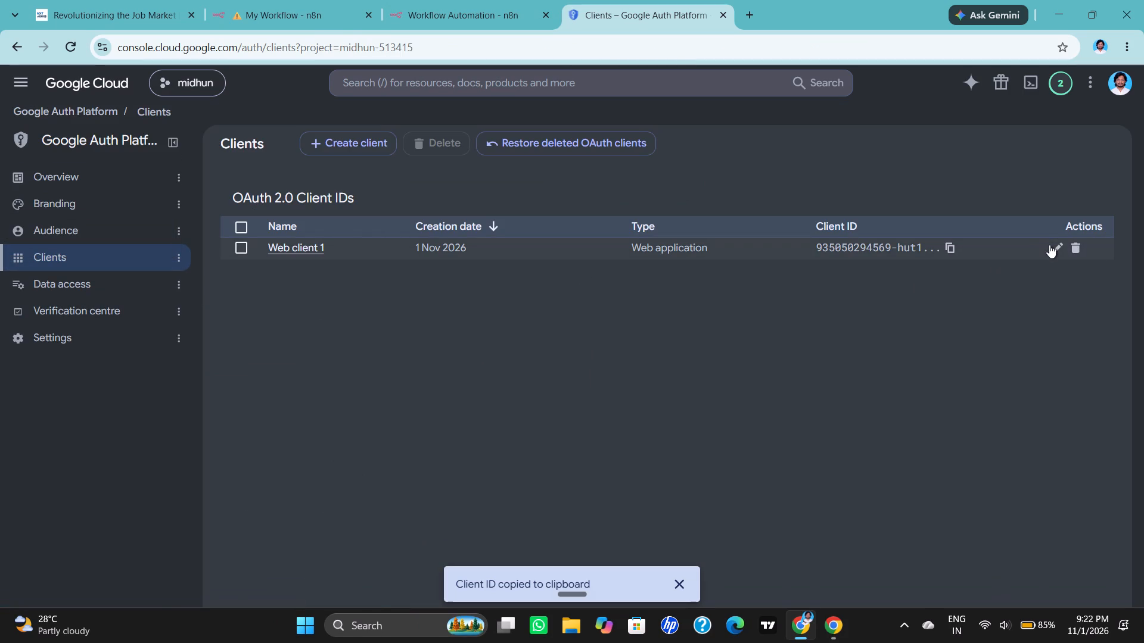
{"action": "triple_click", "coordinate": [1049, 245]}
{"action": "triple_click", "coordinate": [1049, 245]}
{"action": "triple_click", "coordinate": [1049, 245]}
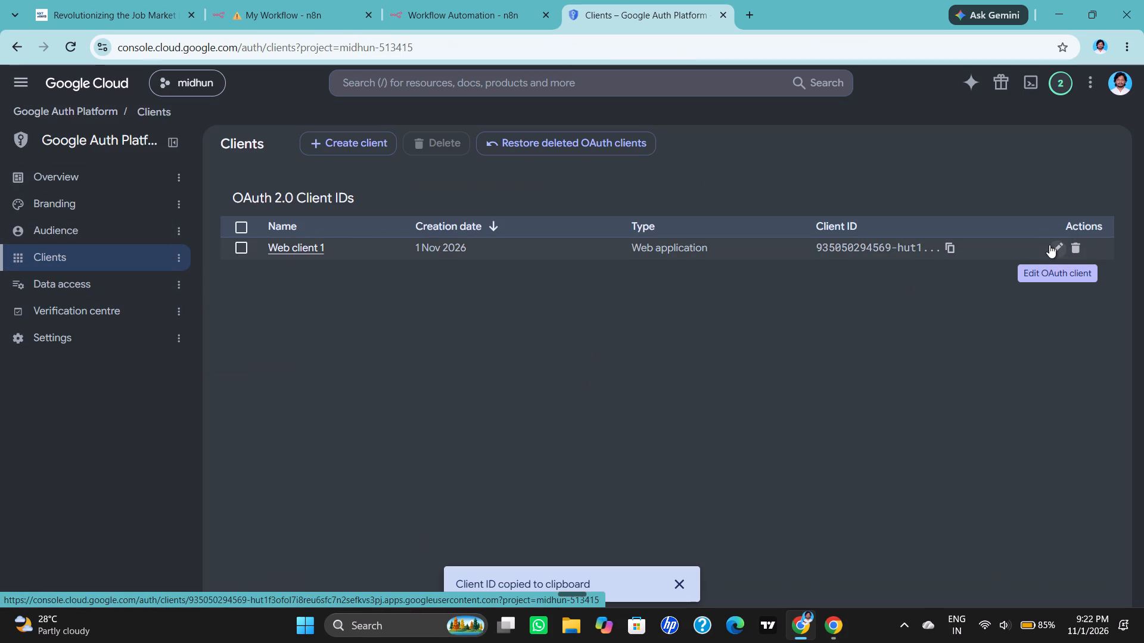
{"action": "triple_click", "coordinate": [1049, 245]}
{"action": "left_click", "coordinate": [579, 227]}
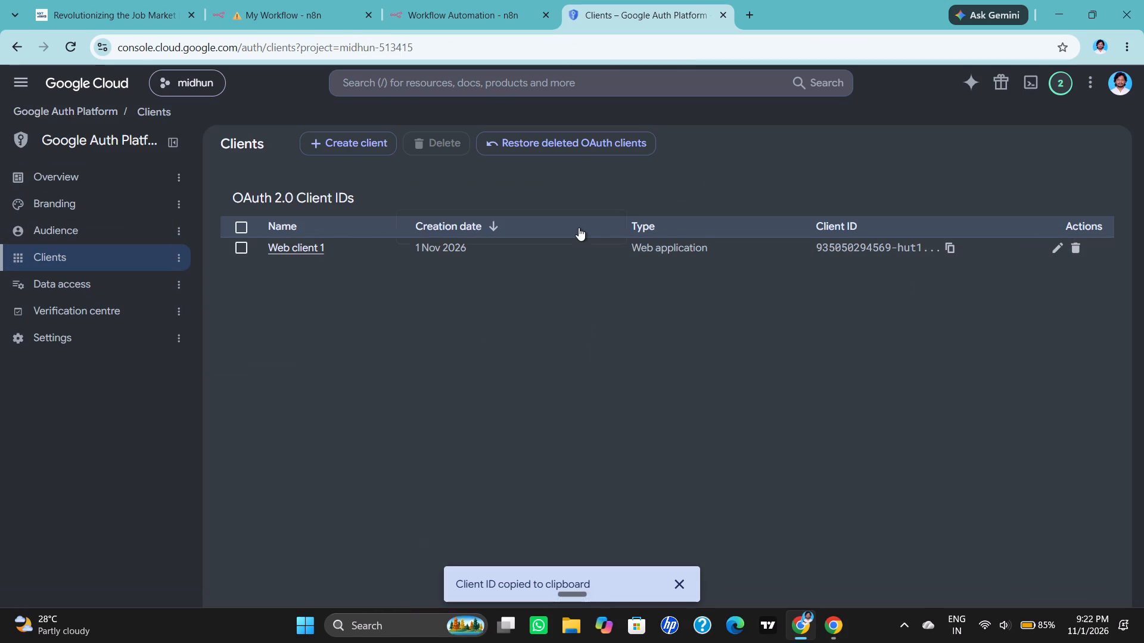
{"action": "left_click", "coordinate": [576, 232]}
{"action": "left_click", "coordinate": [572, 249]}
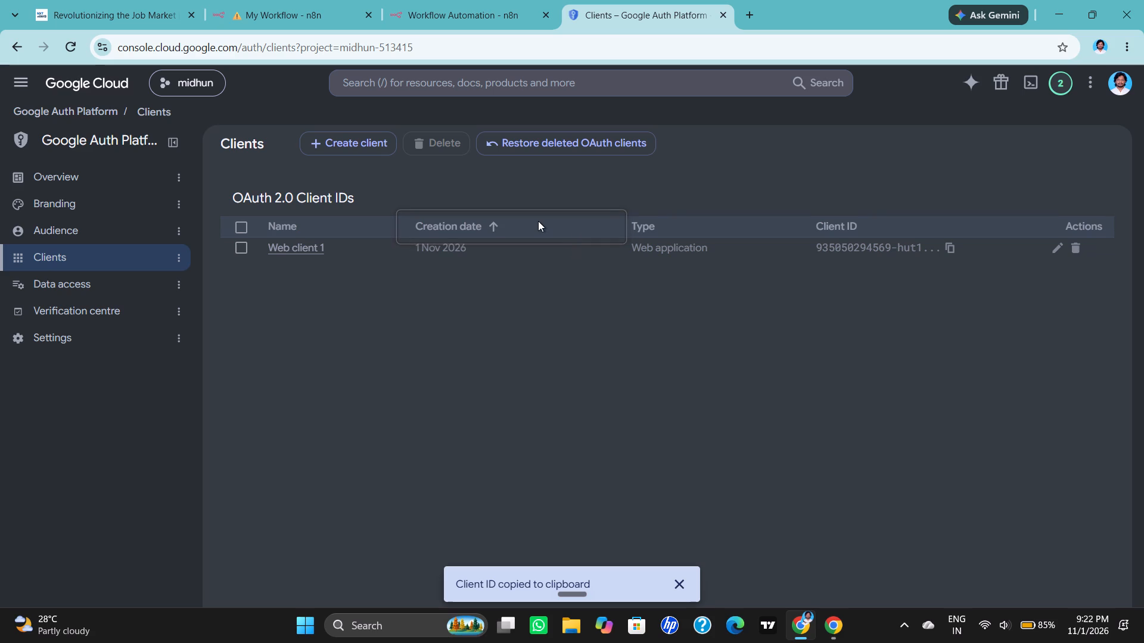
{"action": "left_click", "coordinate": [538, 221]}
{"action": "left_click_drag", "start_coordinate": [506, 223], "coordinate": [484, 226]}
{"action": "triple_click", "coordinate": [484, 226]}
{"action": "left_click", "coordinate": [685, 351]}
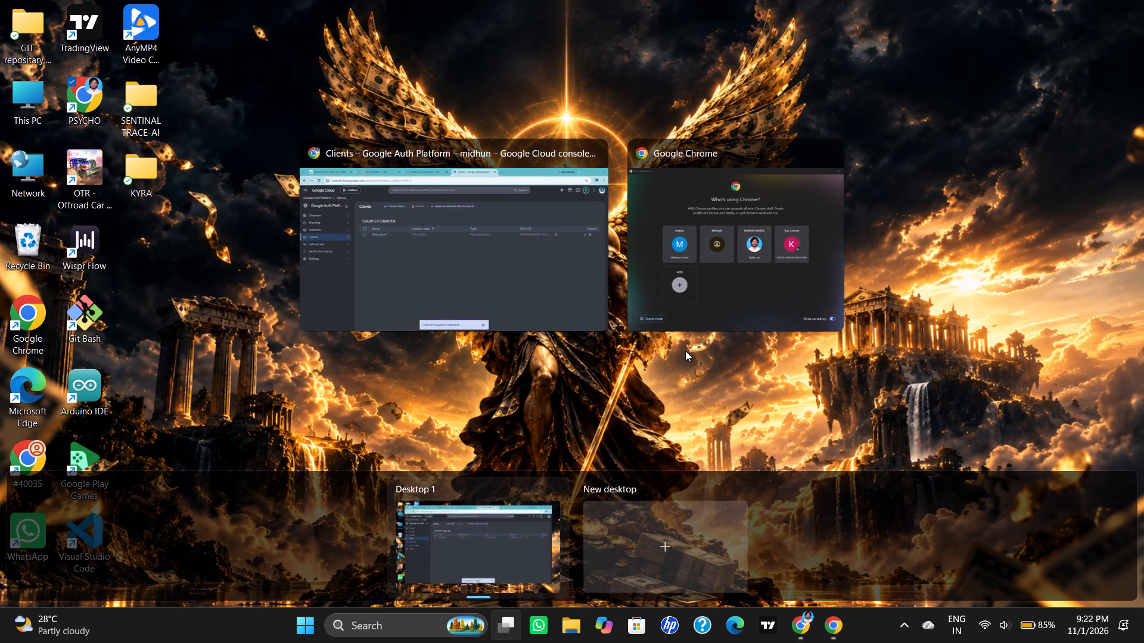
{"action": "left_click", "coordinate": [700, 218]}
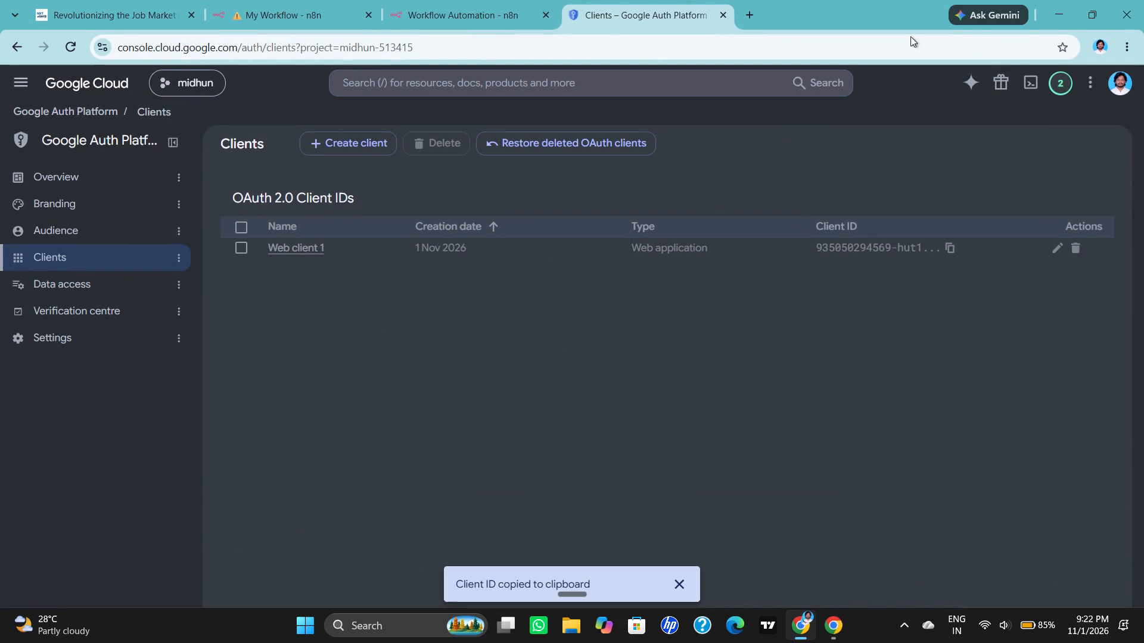
Close the stuck console tab and load the Create OAuth client ID page of Midhun Project 4336 in a new tab.
{"action": "left_click", "coordinate": [719, 17]}
{"action": "left_click", "coordinate": [572, 15]}
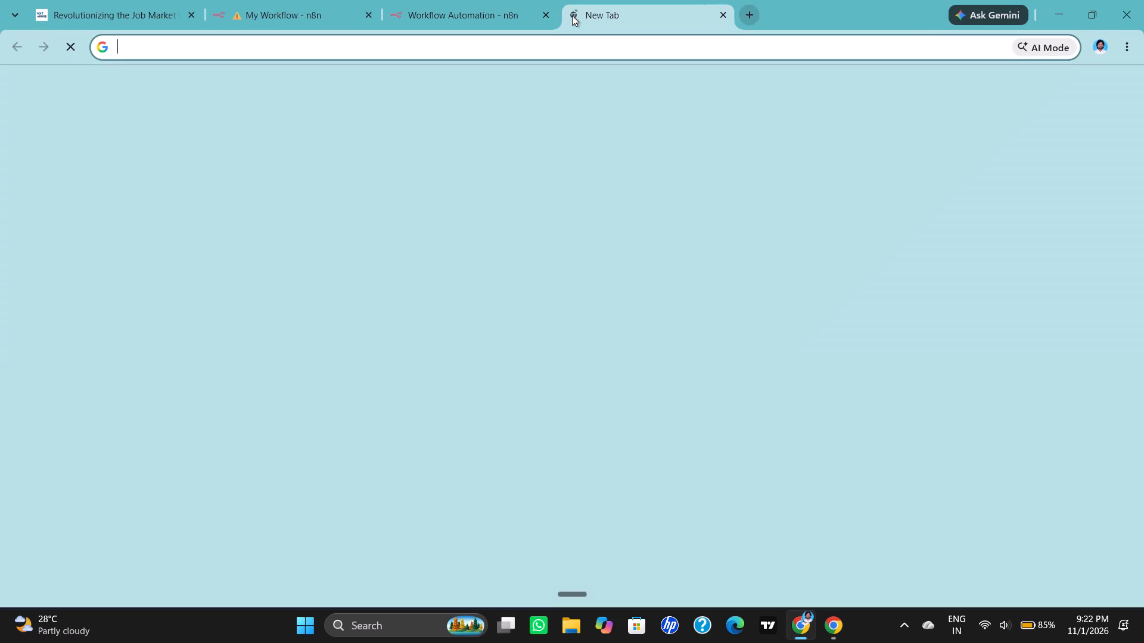
{"action": "key", "text": "c"}
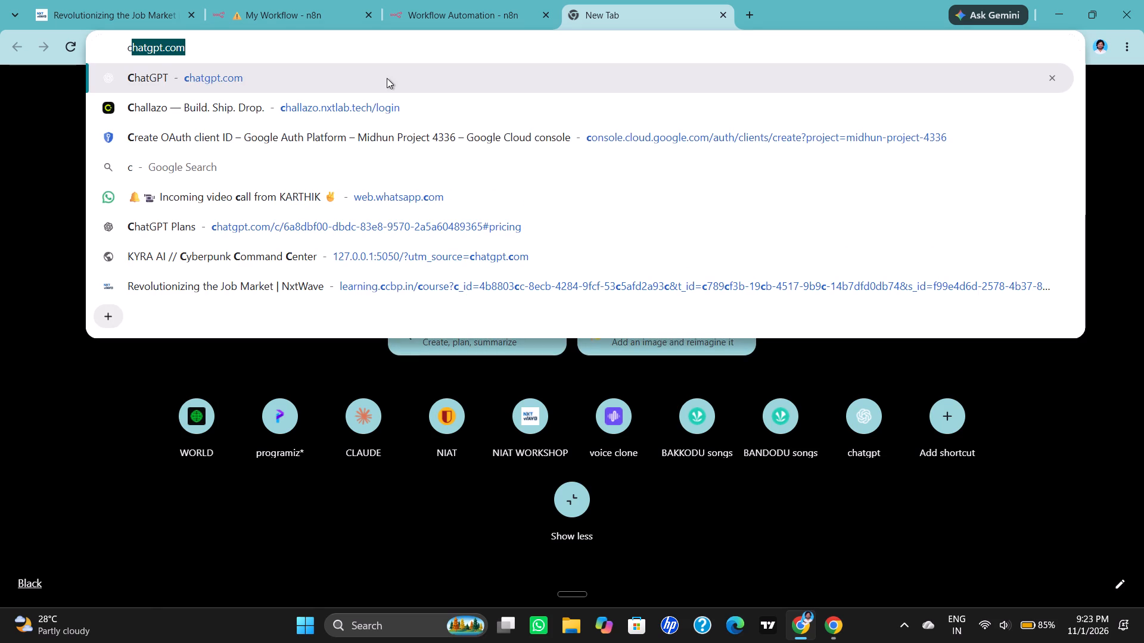
{"action": "type", "text": "on"}
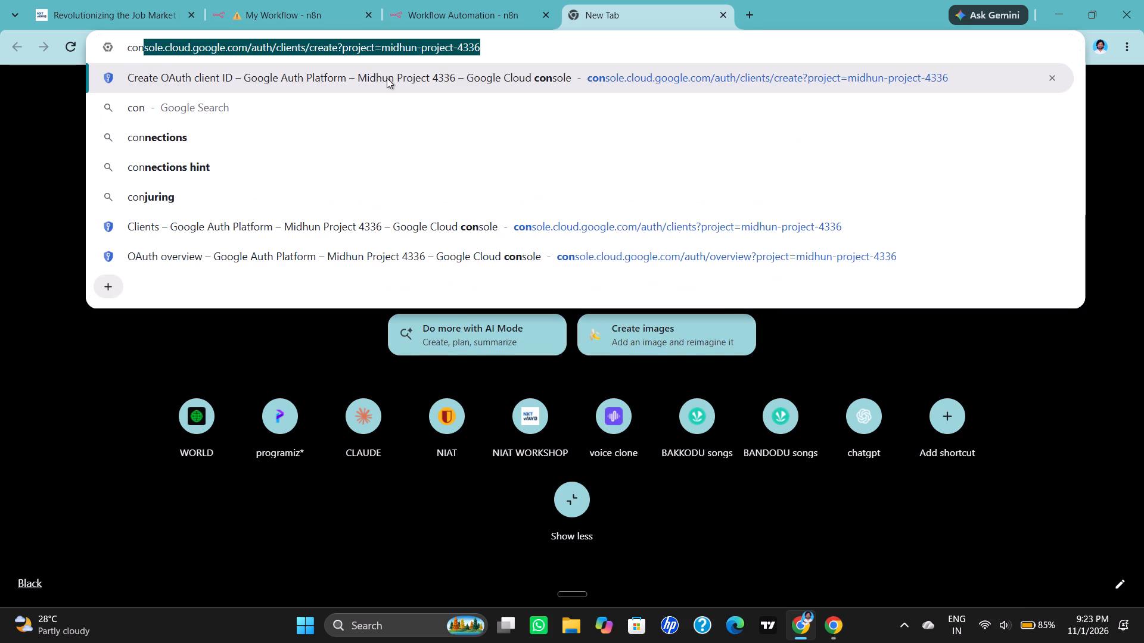
{"action": "key", "text": "Return"}
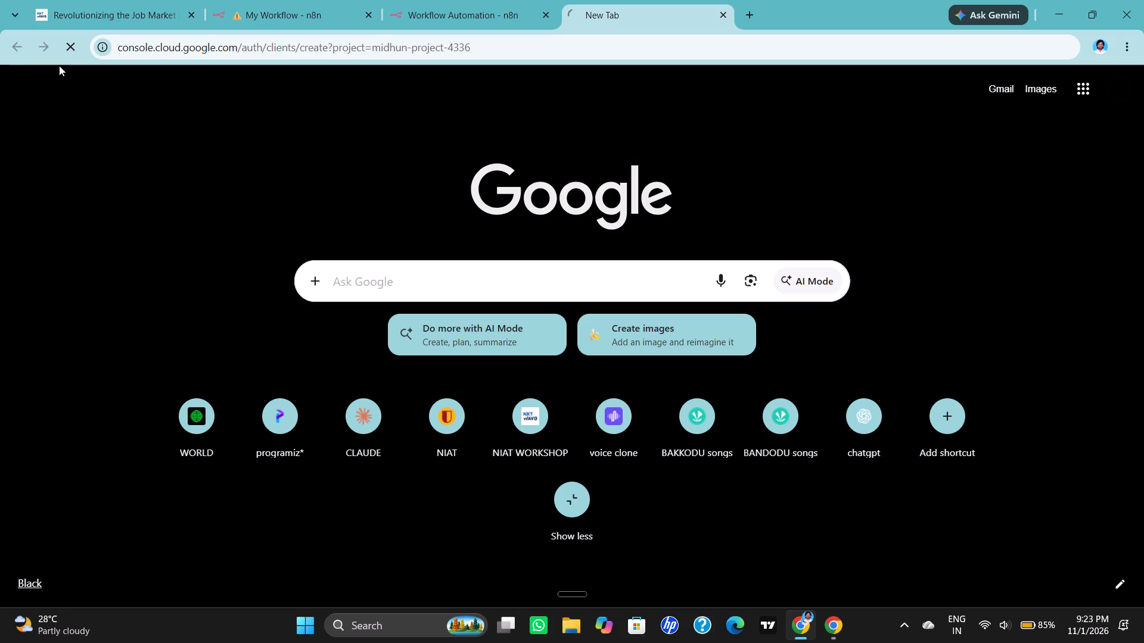
{"action": "left_click", "coordinate": [71, 50]}
{"action": "left_click", "coordinate": [71, 50]}
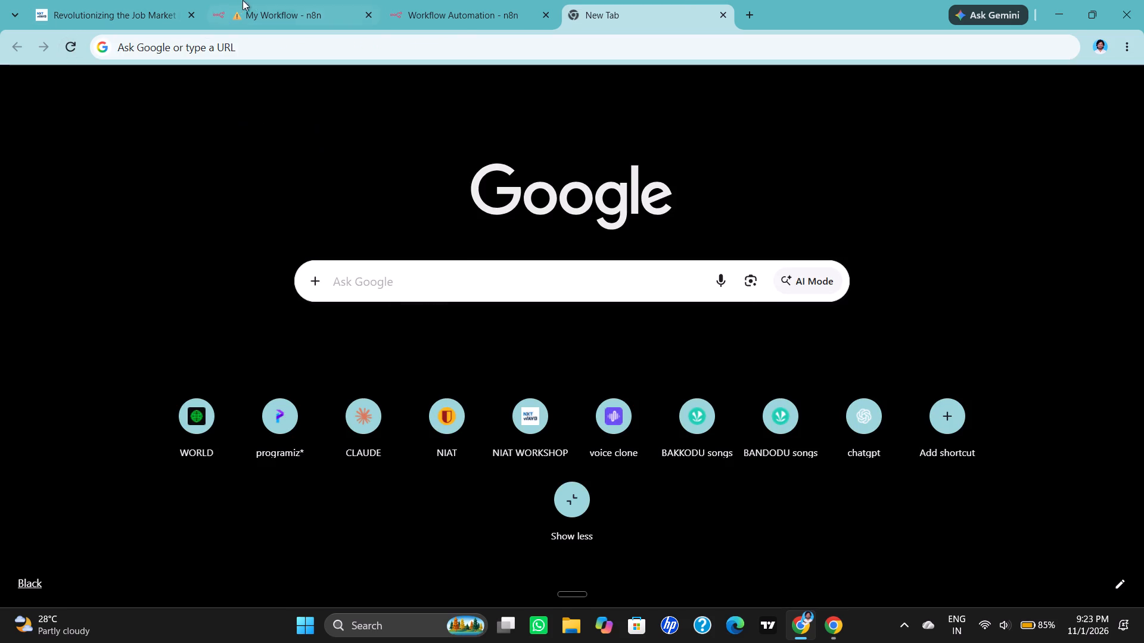
{"action": "left_click", "coordinate": [223, 52]}
{"action": "key", "text": "c"}
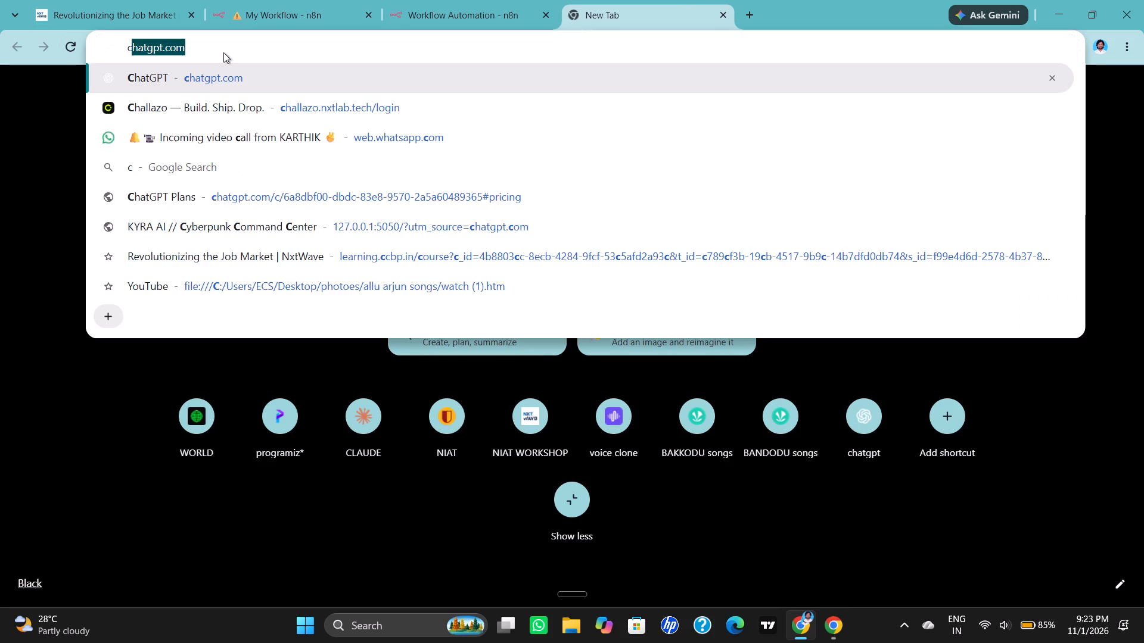
{"action": "type", "text": "on"}
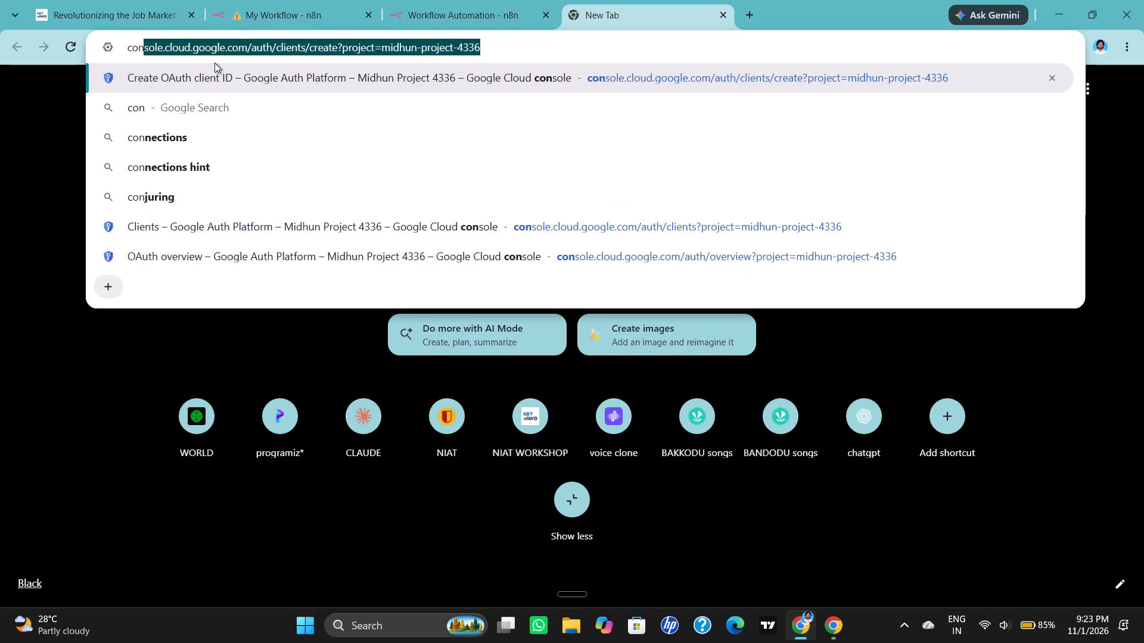
{"action": "key", "text": "Return"}
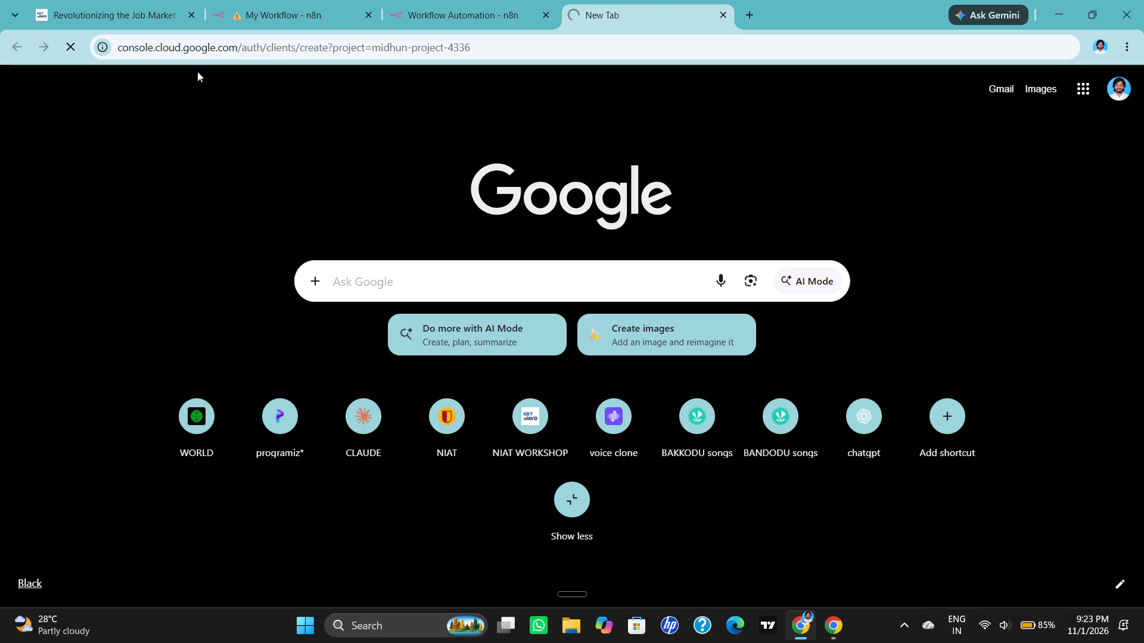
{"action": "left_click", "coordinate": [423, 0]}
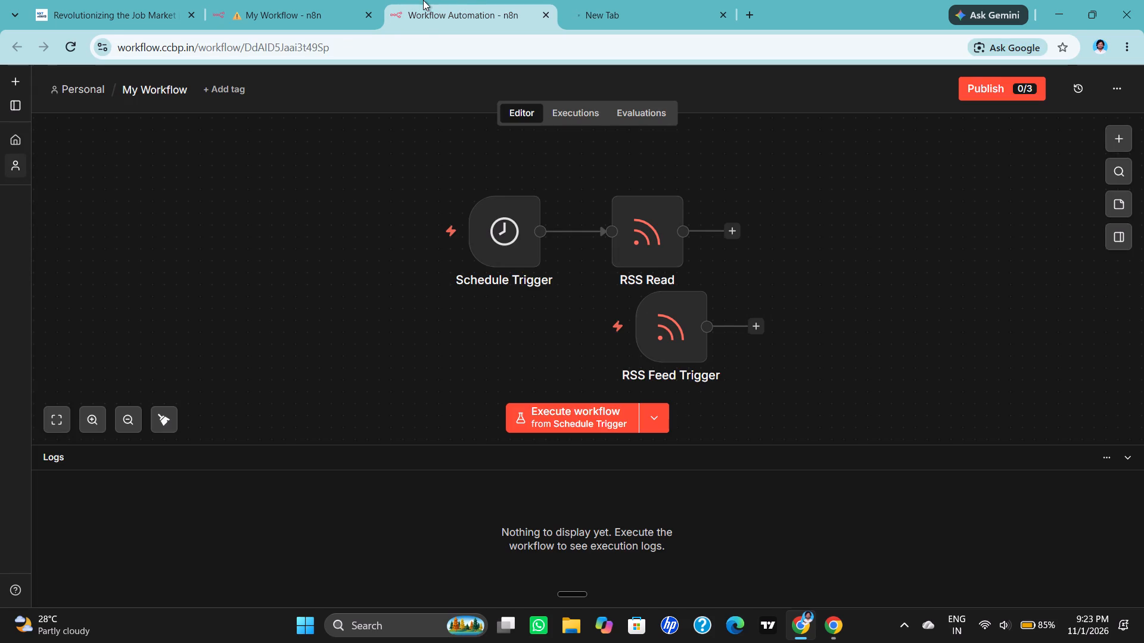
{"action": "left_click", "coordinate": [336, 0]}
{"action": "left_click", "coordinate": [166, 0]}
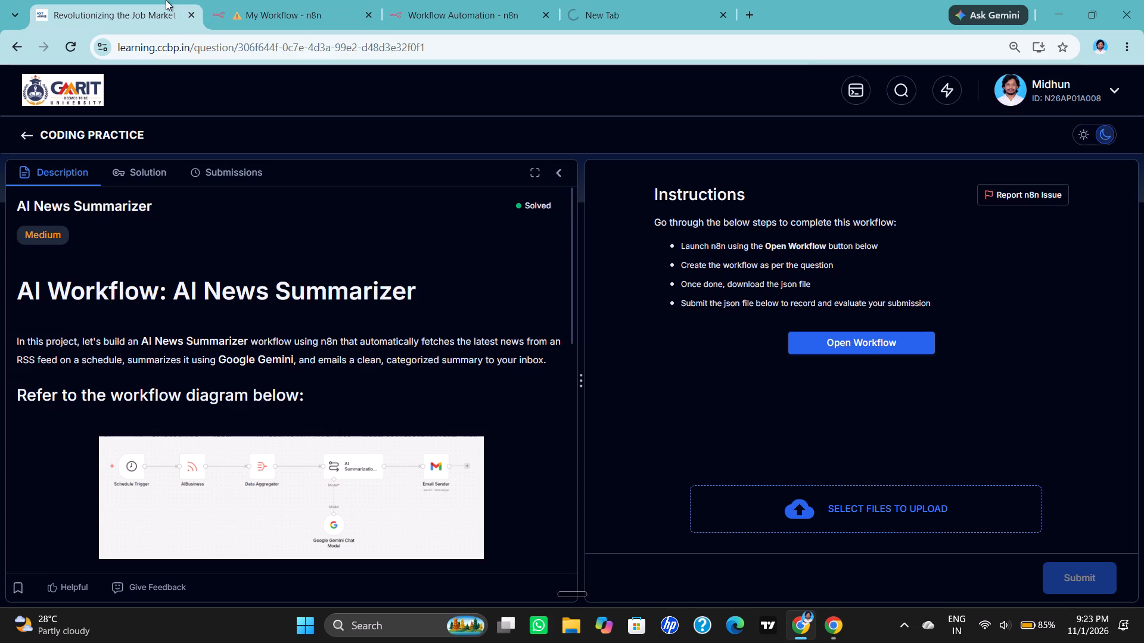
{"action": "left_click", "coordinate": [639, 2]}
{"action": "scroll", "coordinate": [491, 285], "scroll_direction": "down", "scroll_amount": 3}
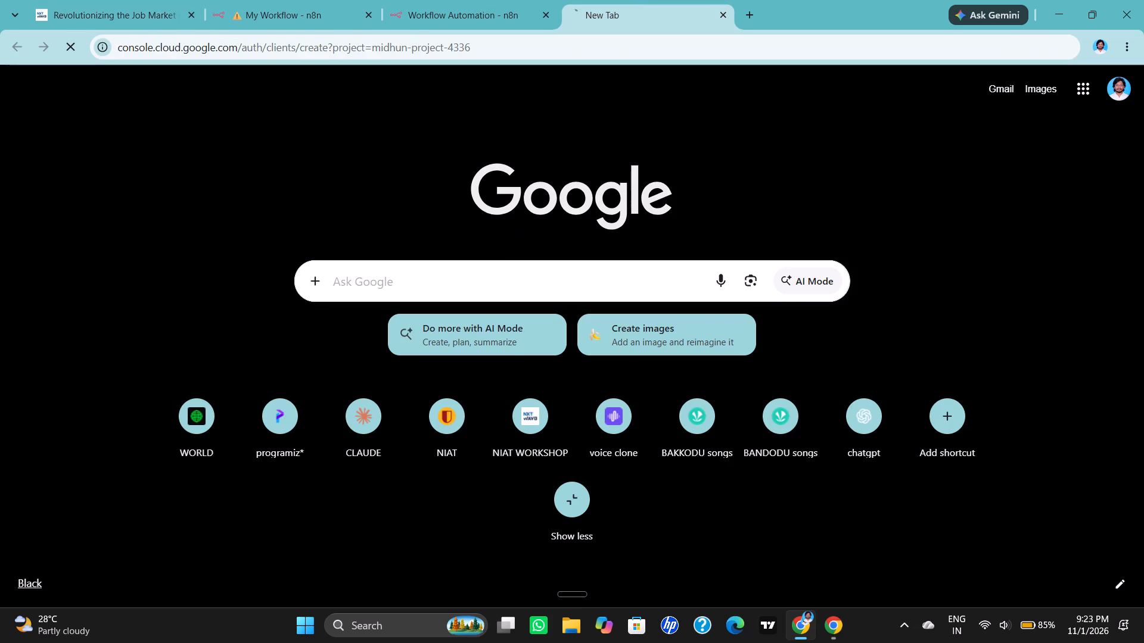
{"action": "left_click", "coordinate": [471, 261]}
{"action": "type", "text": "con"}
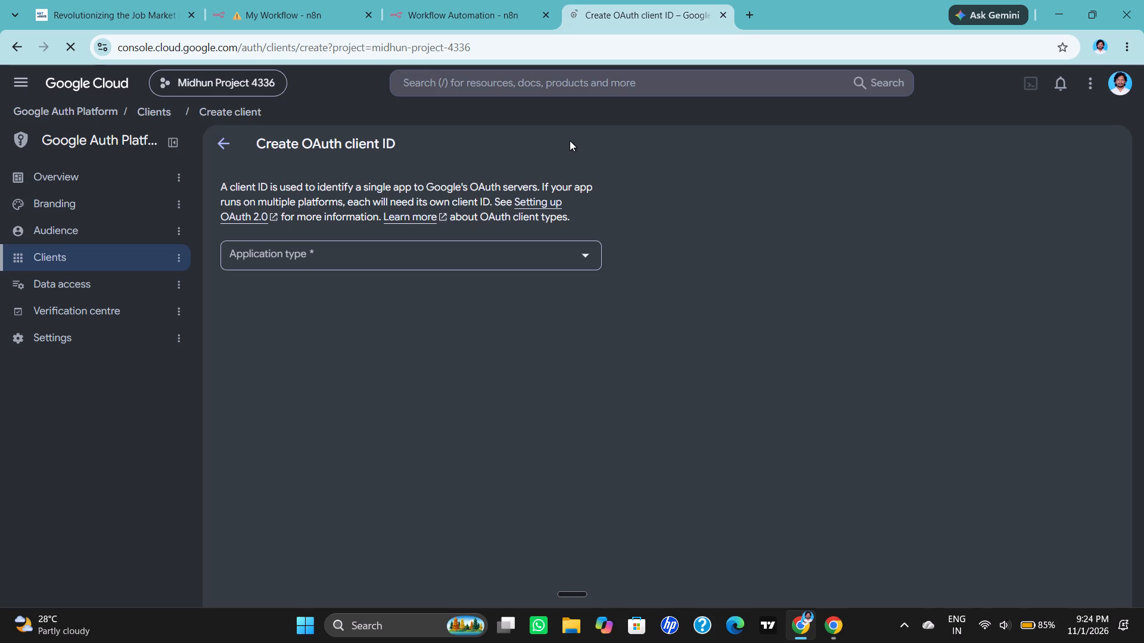
Go to the OAuth clients list of Midhun Project 4336 and review the midhun client's redirect URI and client secrets sections.
{"action": "left_click", "coordinate": [108, 260]}
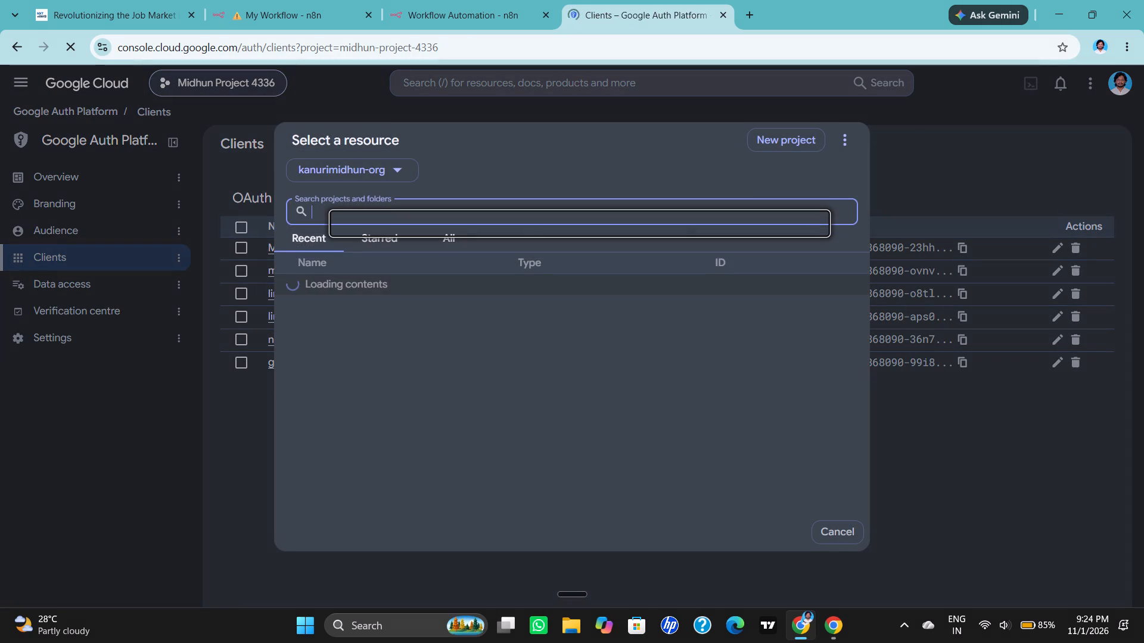
{"action": "left_click", "coordinate": [889, 130]}
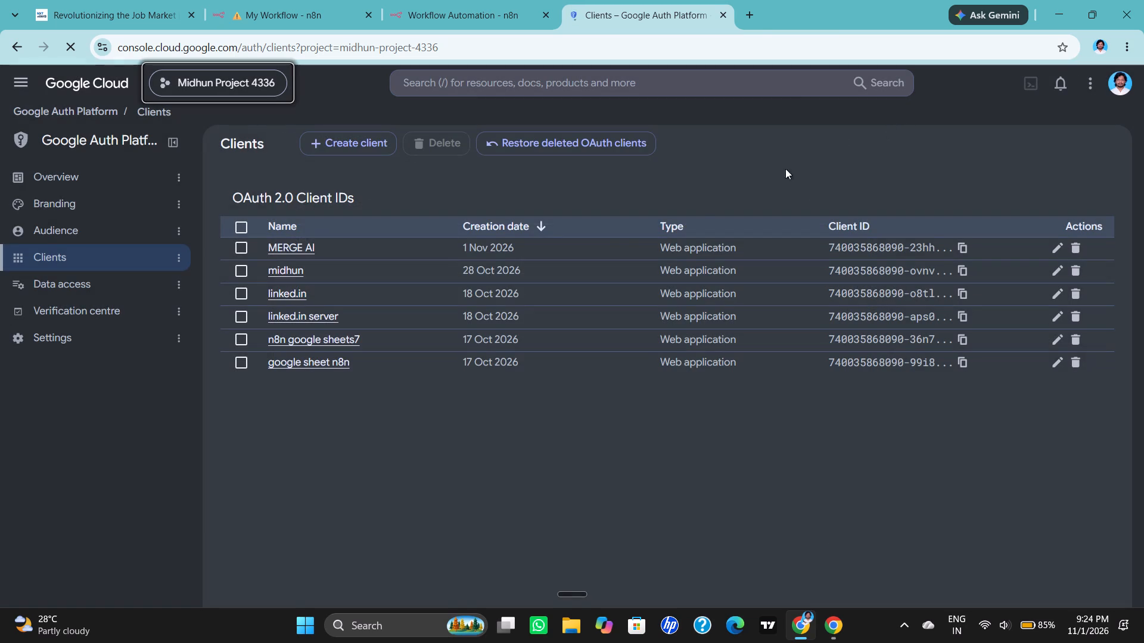
{"action": "double_click", "coordinate": [440, 271]}
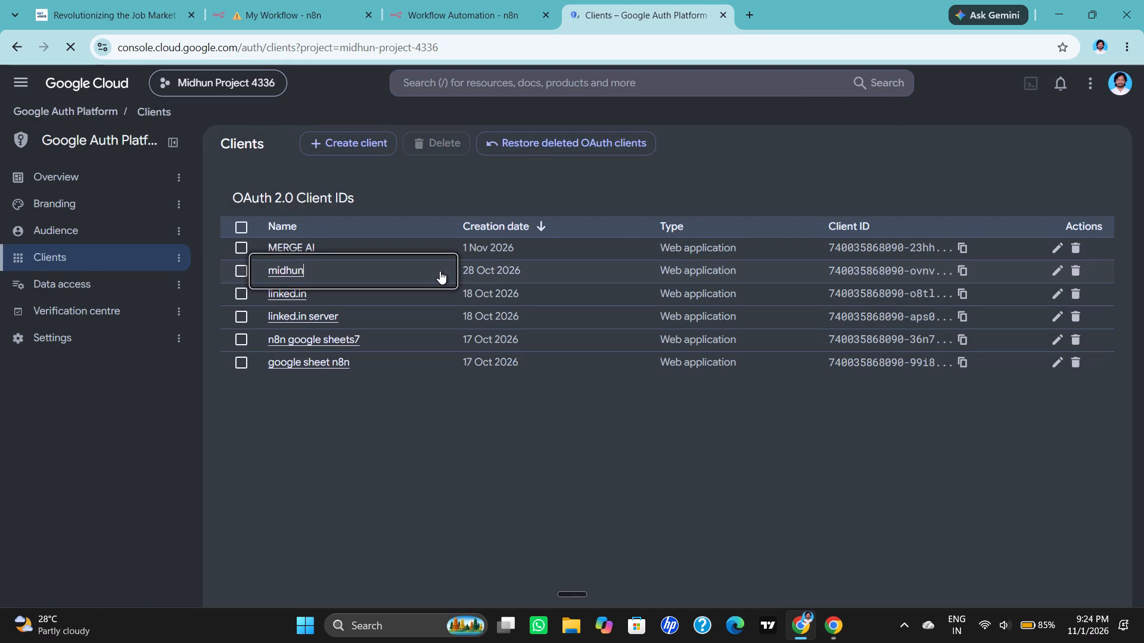
{"action": "left_click", "coordinate": [440, 271]}
{"action": "left_click", "coordinate": [440, 271]}
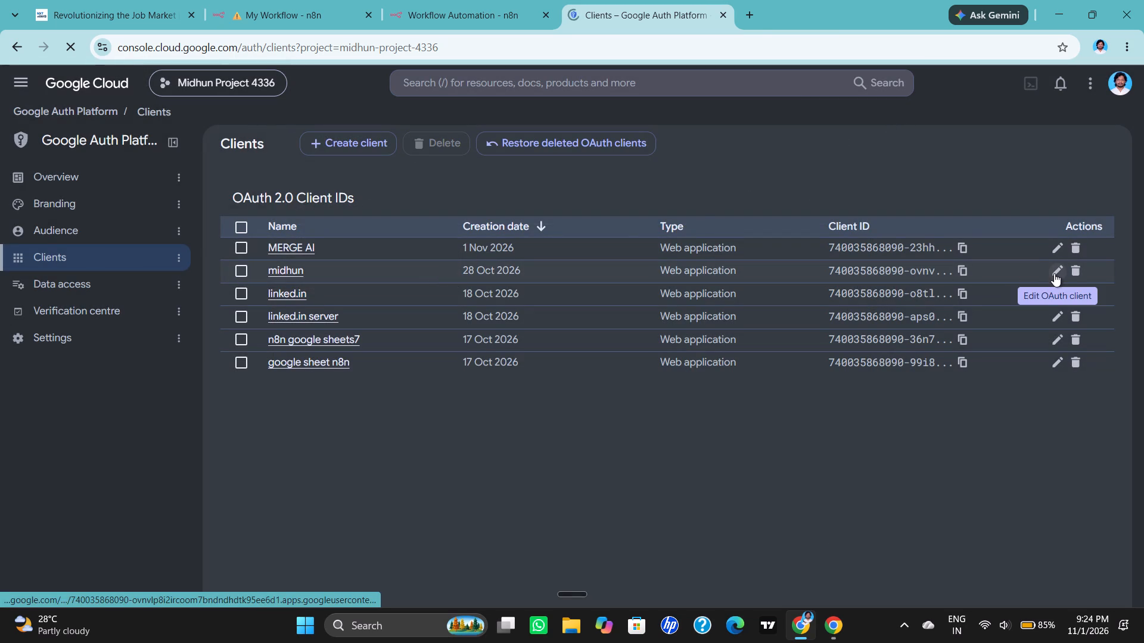
{"action": "left_click", "coordinate": [1054, 273]}
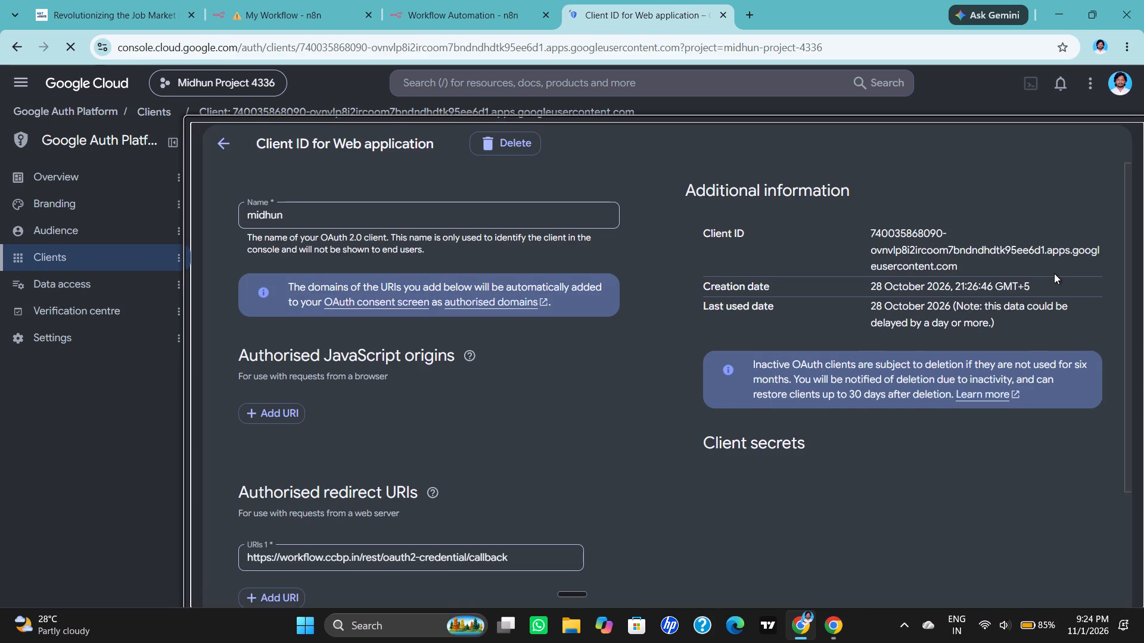
{"action": "scroll", "coordinate": [1054, 273], "scroll_direction": "down", "scroll_amount": 4}
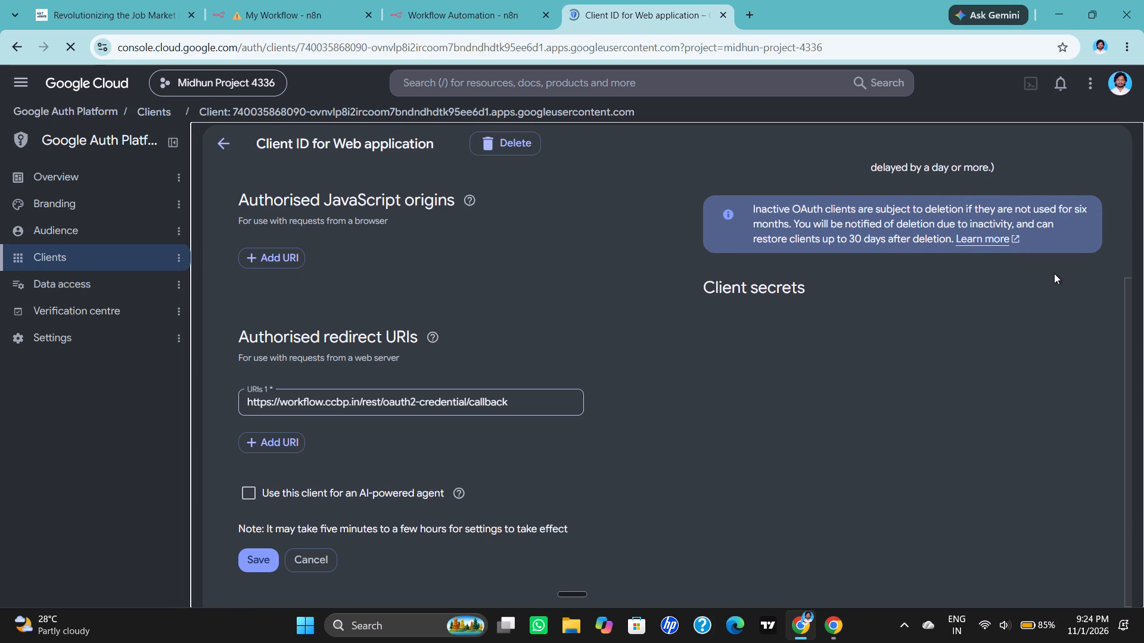
{"action": "scroll", "coordinate": [1054, 273], "scroll_direction": "up", "scroll_amount": 3}
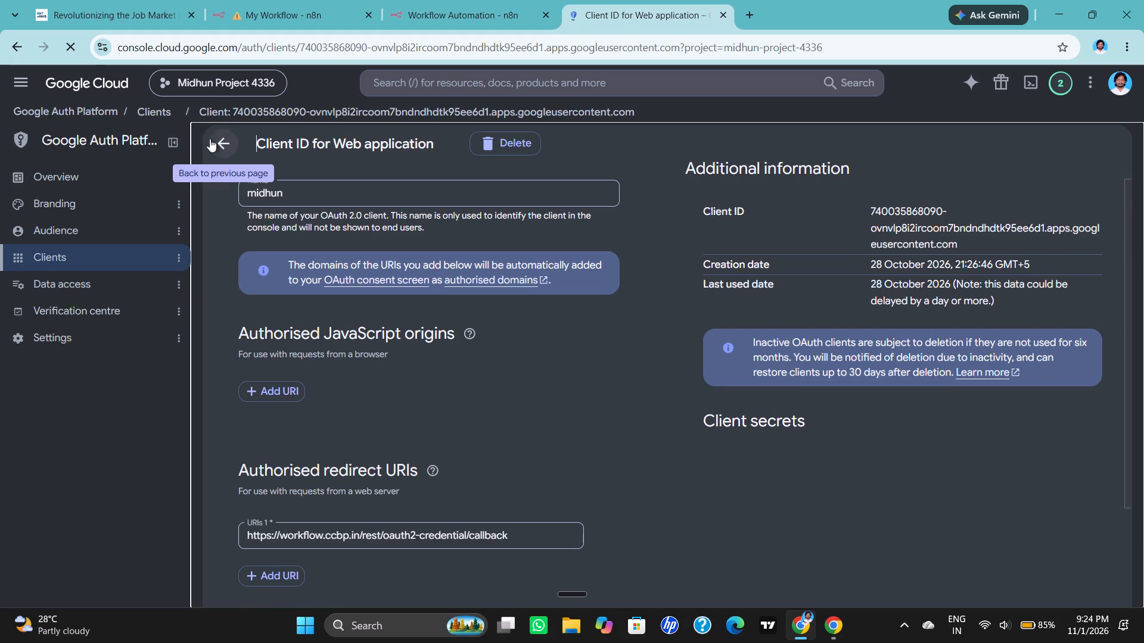
Open the project picker to choose a different Google Cloud project.
{"action": "left_click", "coordinate": [214, 77]}
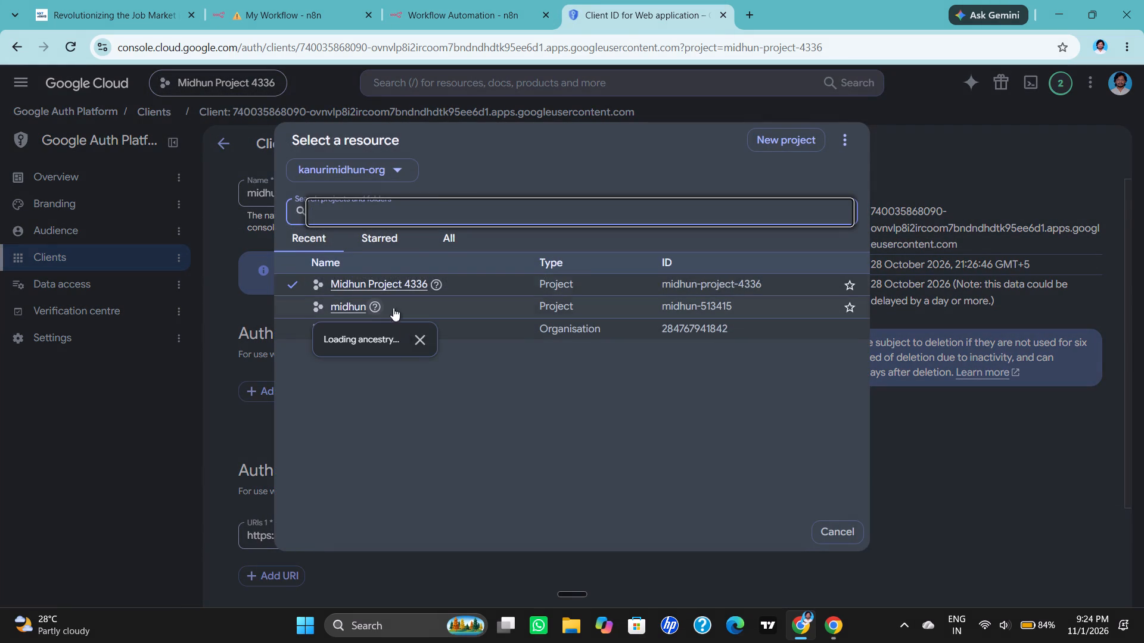
Switch the Google Cloud console to the midhun project.
{"action": "left_click", "coordinate": [433, 301]}
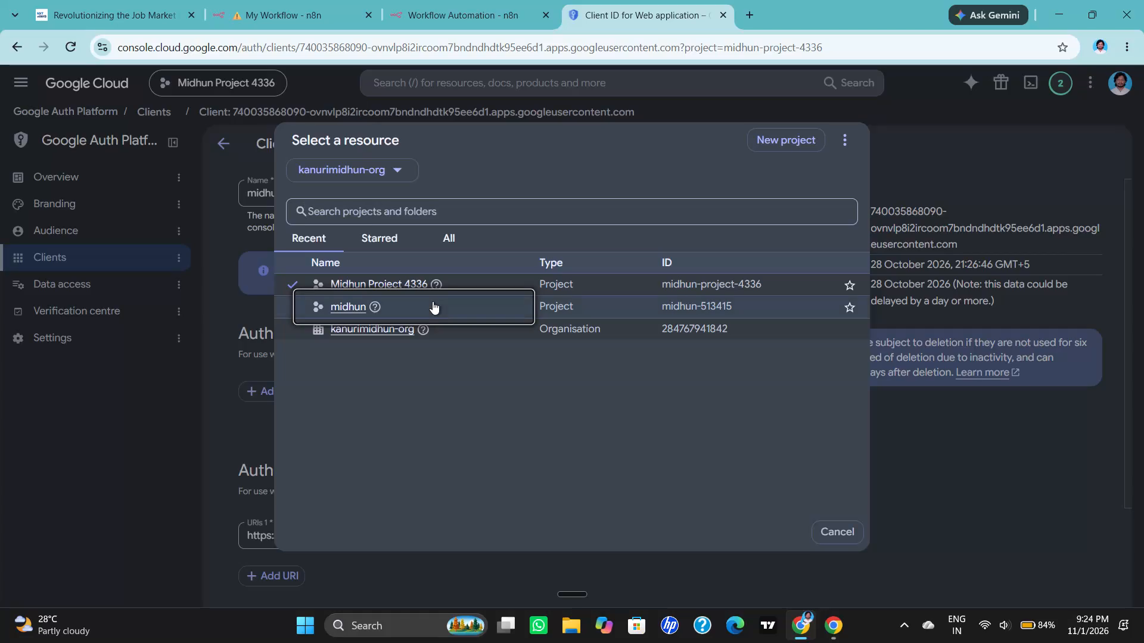
{"action": "left_click", "coordinate": [297, 302]}
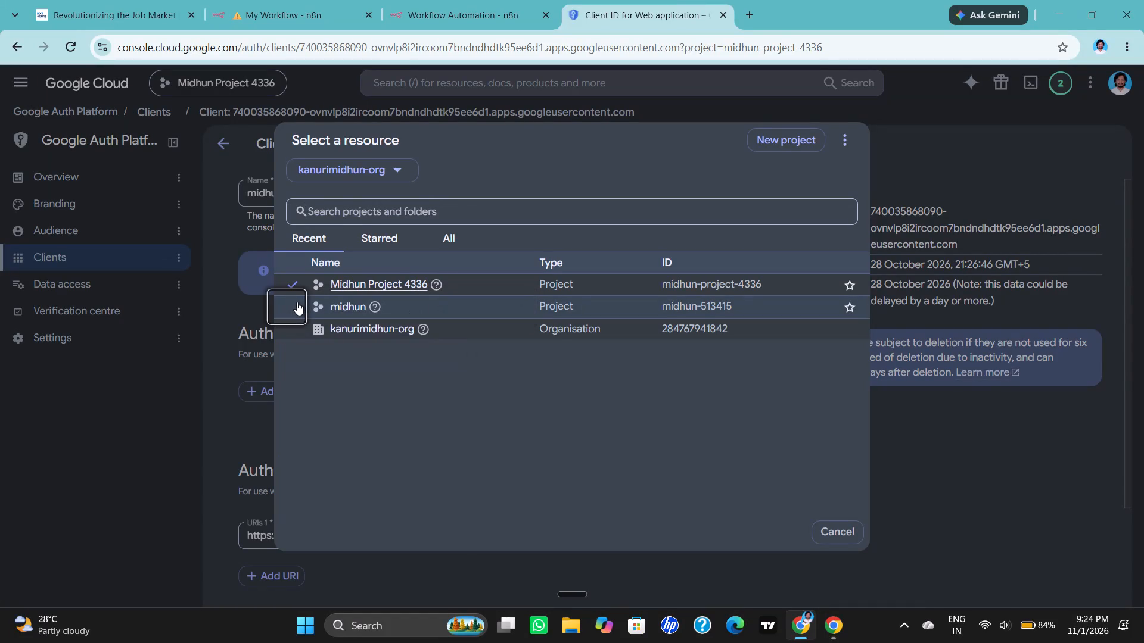
{"action": "triple_click", "coordinate": [301, 303]}
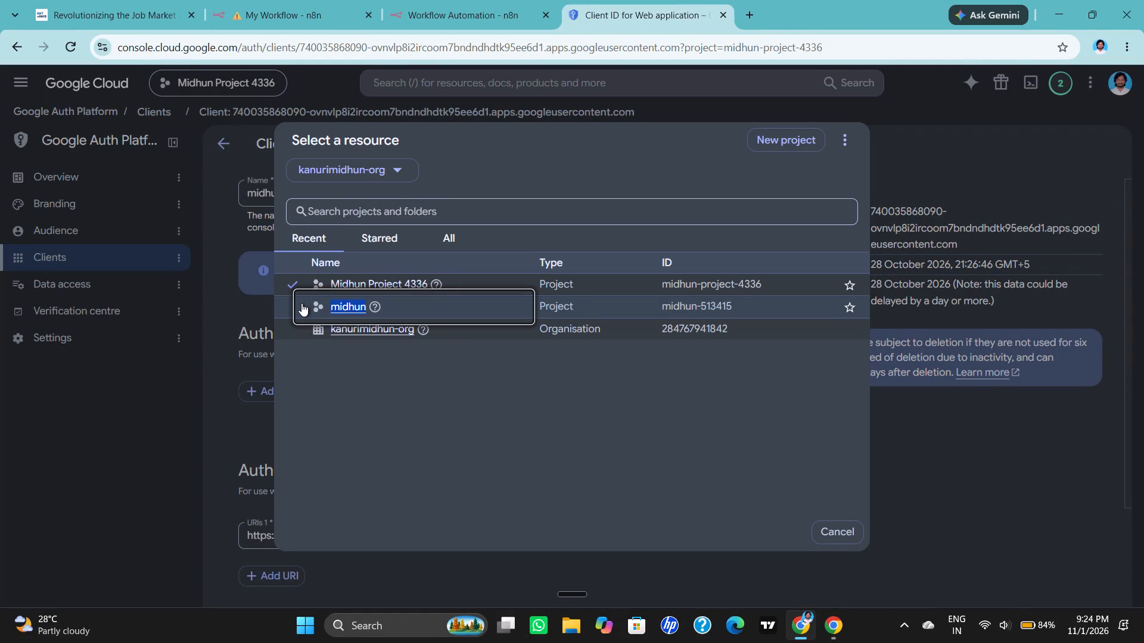
{"action": "left_click", "coordinate": [301, 303]}
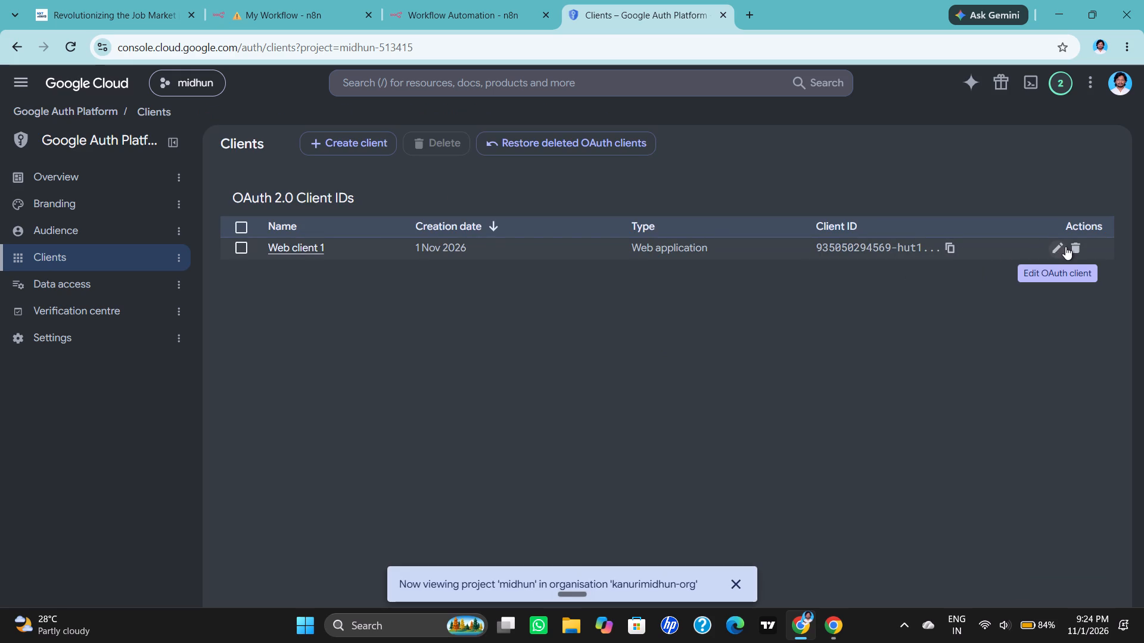
Open the Web client 1 OAuth client for editing and copy its masked client secret.
{"action": "left_click", "coordinate": [1056, 246]}
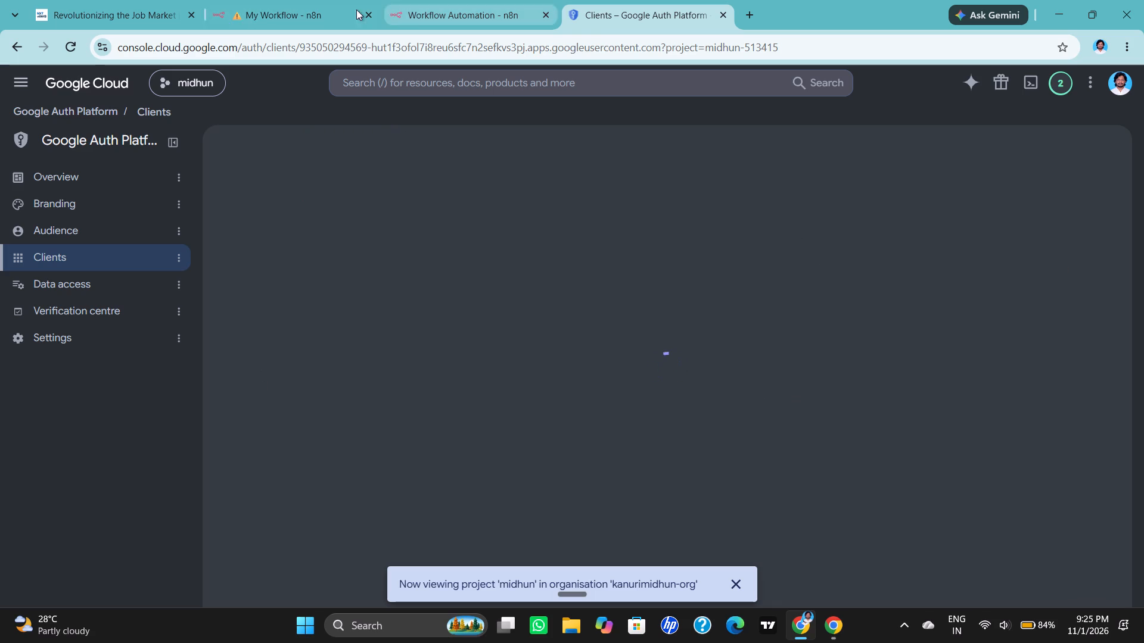
{"action": "left_click", "coordinate": [279, 10]}
{"action": "left_click", "coordinate": [624, 8]}
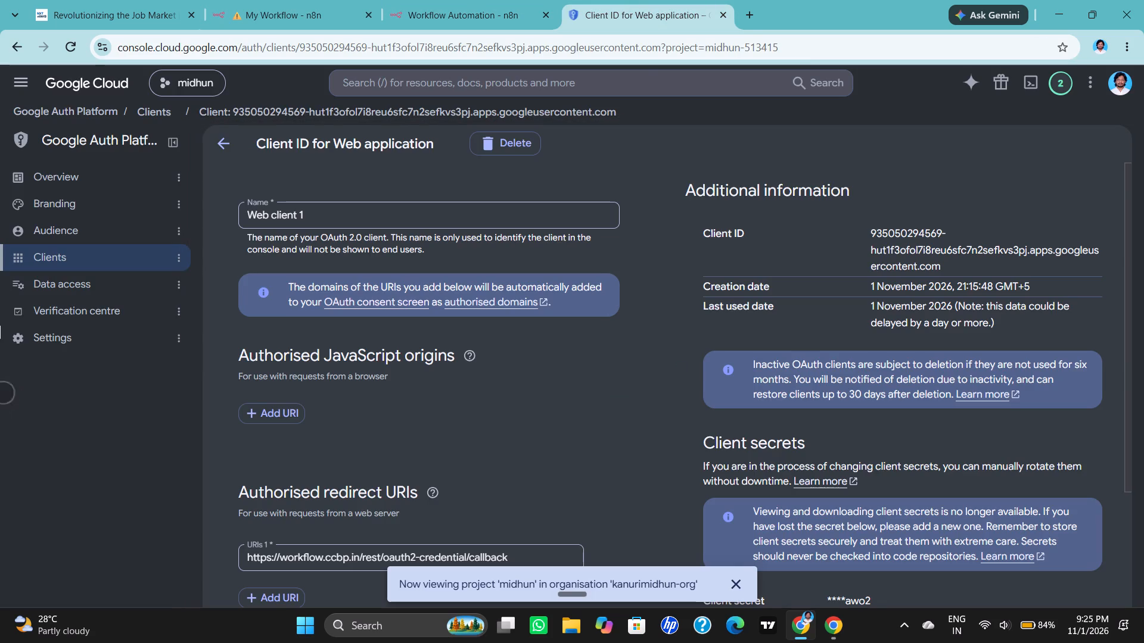
{"action": "scroll", "coordinate": [1027, 338], "scroll_direction": "down", "scroll_amount": 4}
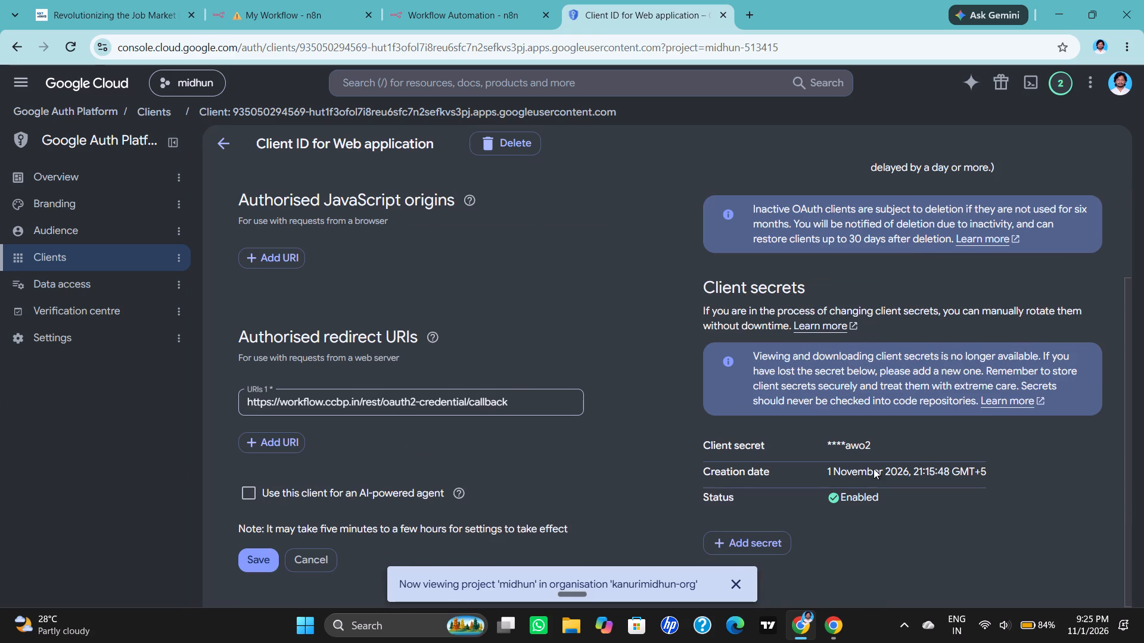
{"action": "left_click", "coordinate": [880, 445]}
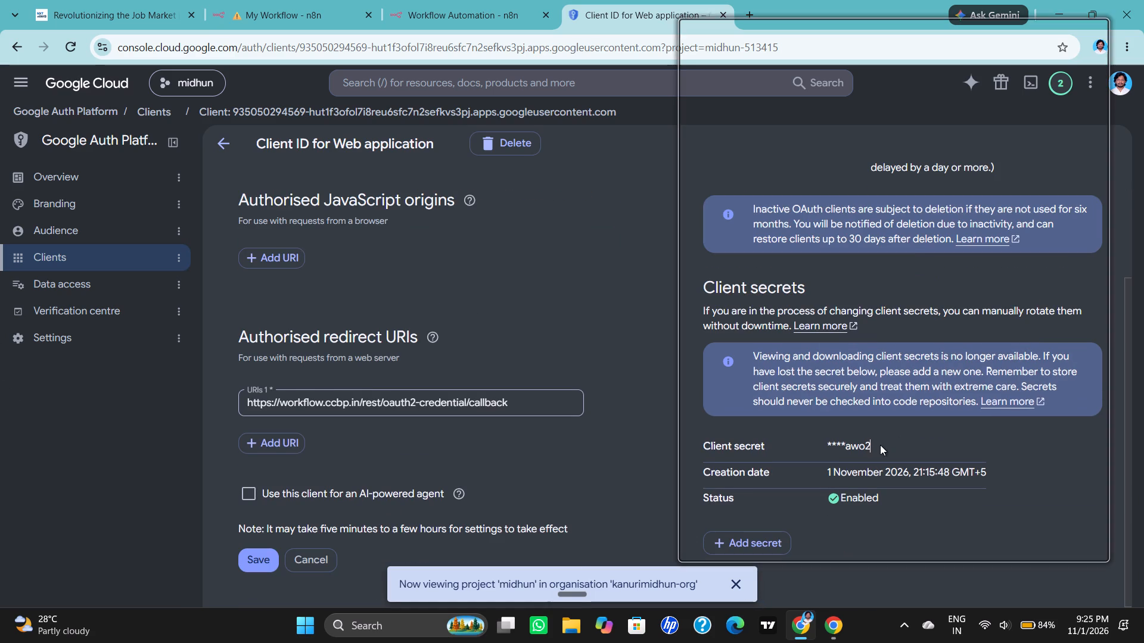
{"action": "left_click_drag", "start_coordinate": [880, 445], "coordinate": [800, 449]}
{"action": "key", "text": "ctrl+c"}
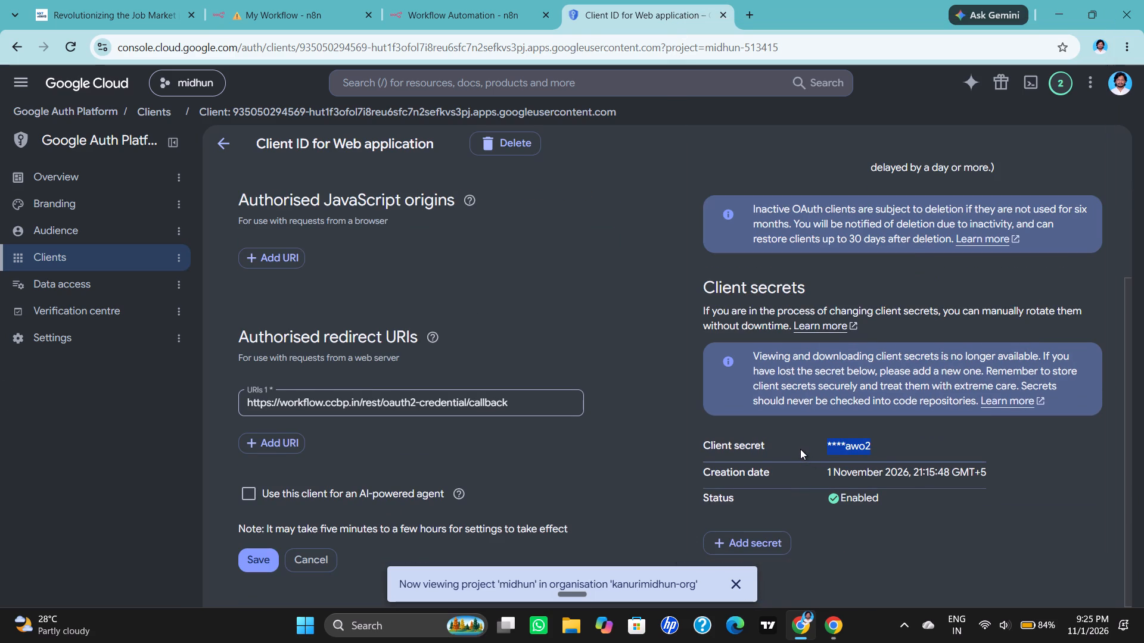
Return to the Gmail OAuth2 credential in My Workflow and open its Client Secret field for entry.
{"action": "left_click", "coordinate": [464, 2]}
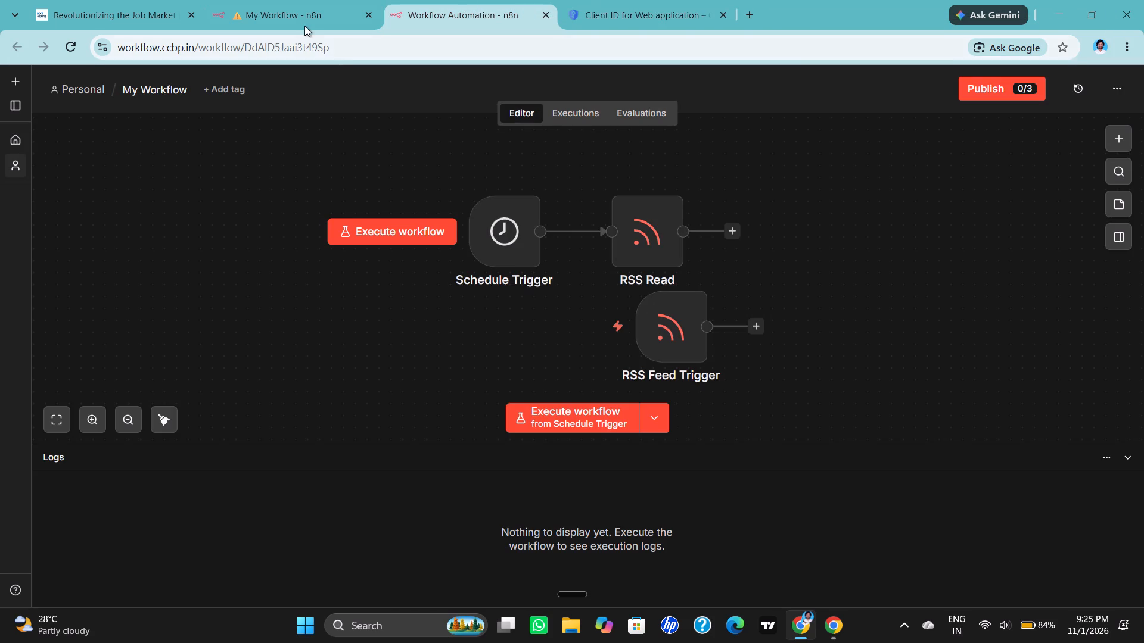
{"action": "left_click", "coordinate": [304, 24]}
{"action": "left_click", "coordinate": [507, 344]}
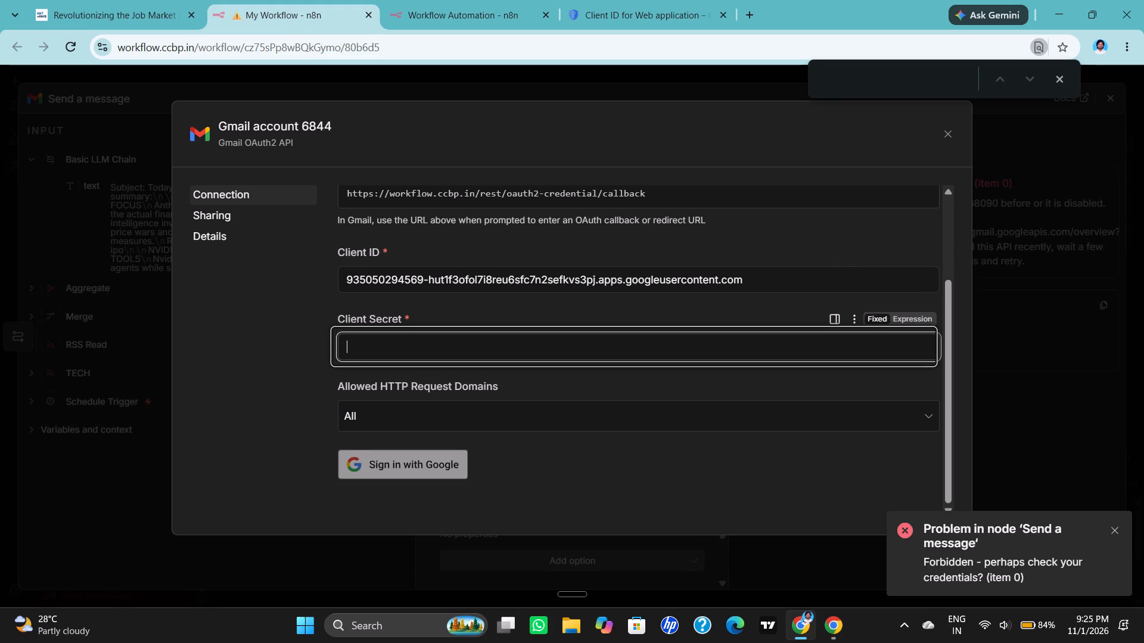
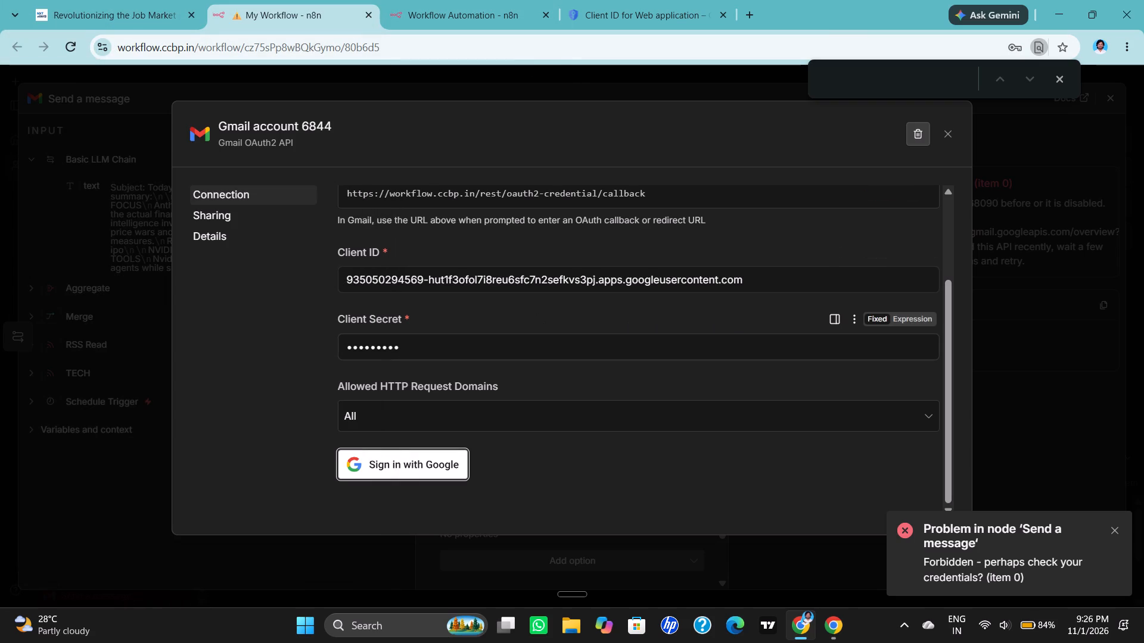
Replace the Client ID in the Gmail account 6844 credential with the one copied from the midhun project's Web client 1 page.
{"action": "left_click_drag", "start_coordinate": [758, 290], "coordinate": [552, 293]}
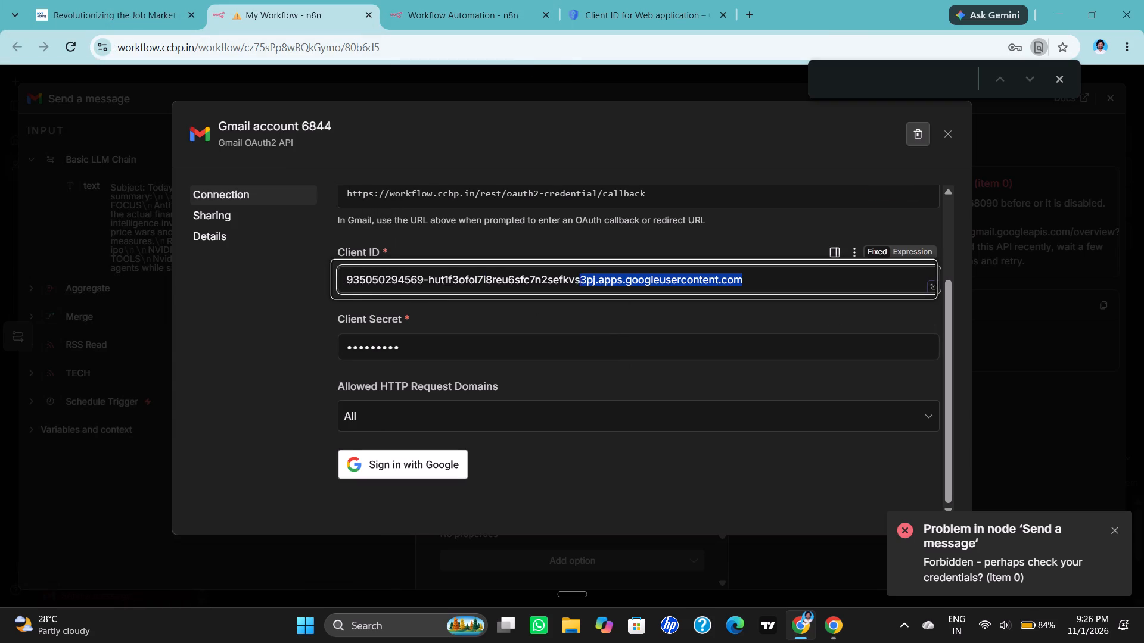
{"action": "left_click_drag", "start_coordinate": [552, 293], "coordinate": [306, 291]}
{"action": "key", "text": "BackSpace"}
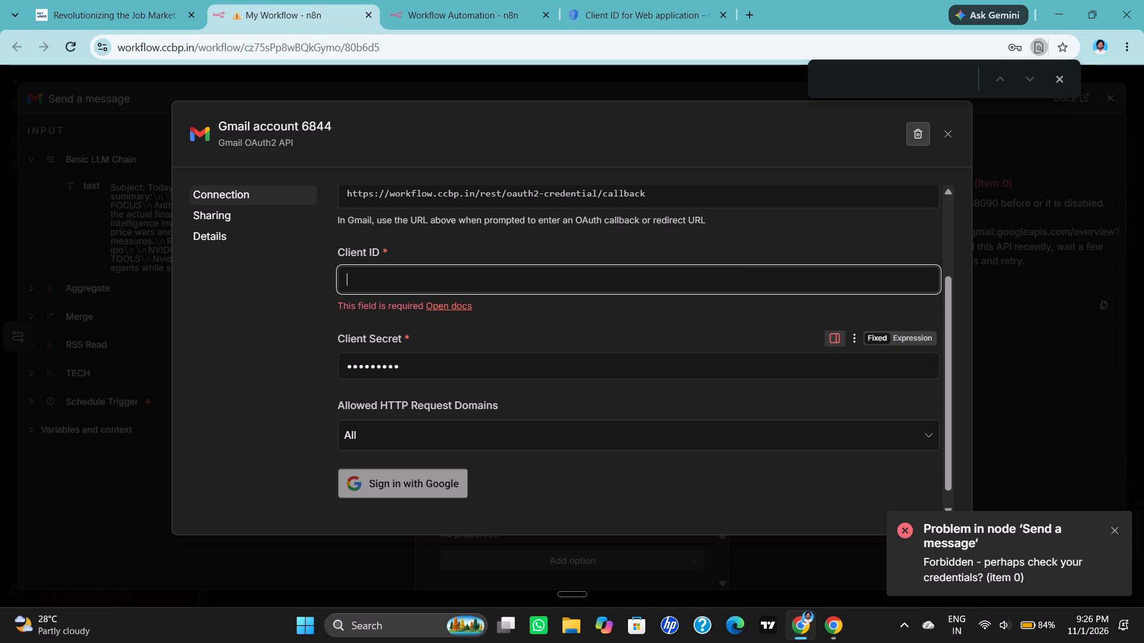
{"action": "left_click", "coordinate": [600, 4]}
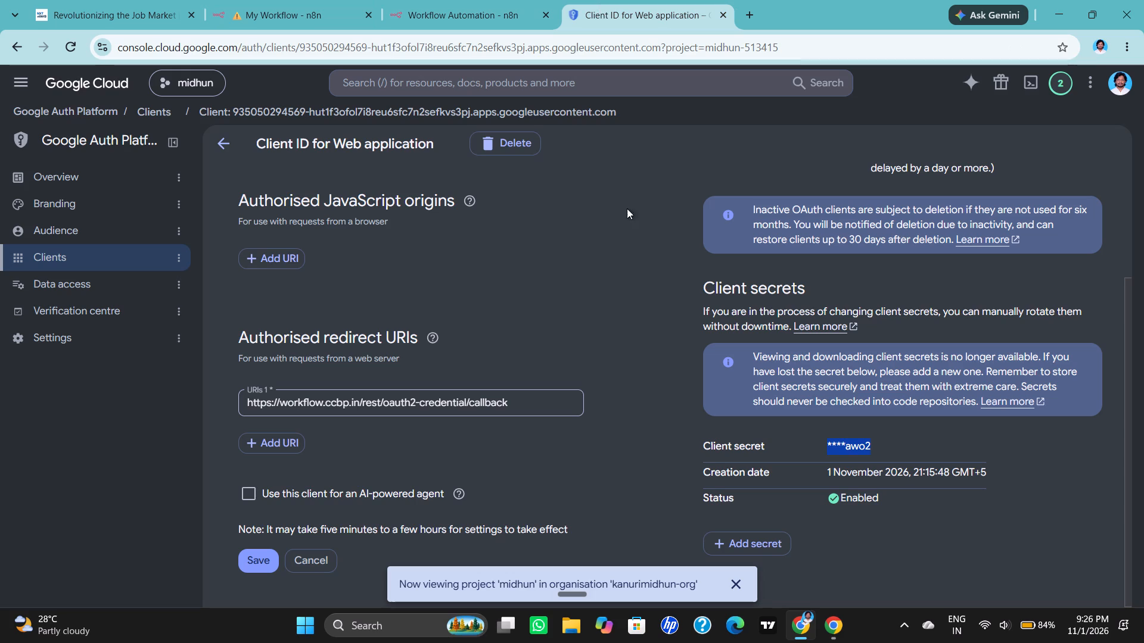
{"action": "scroll", "coordinate": [724, 333], "scroll_direction": "up", "scroll_amount": 7}
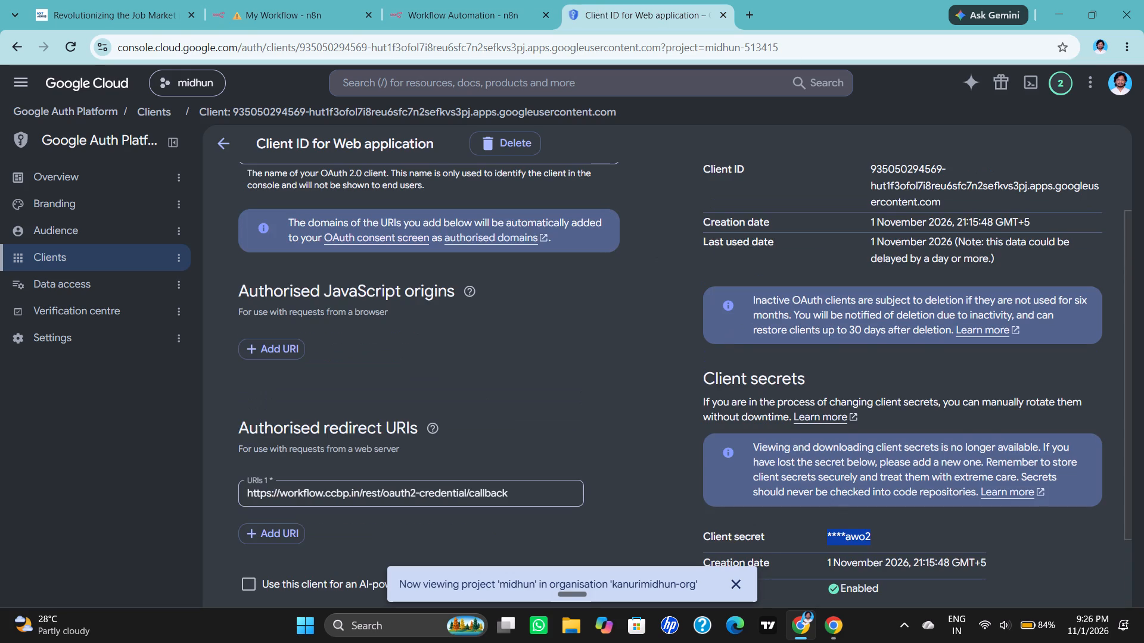
{"action": "left_click_drag", "start_coordinate": [959, 269], "coordinate": [860, 214]}
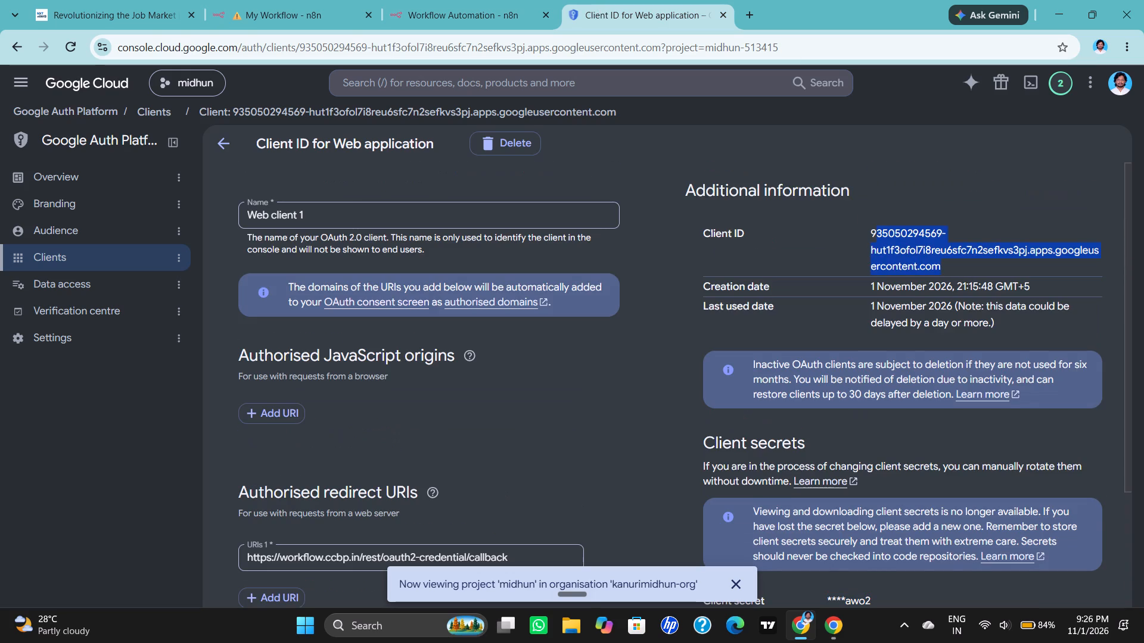
{"action": "key", "text": "ctrl+c"}
{"action": "left_click", "coordinate": [240, 0]}
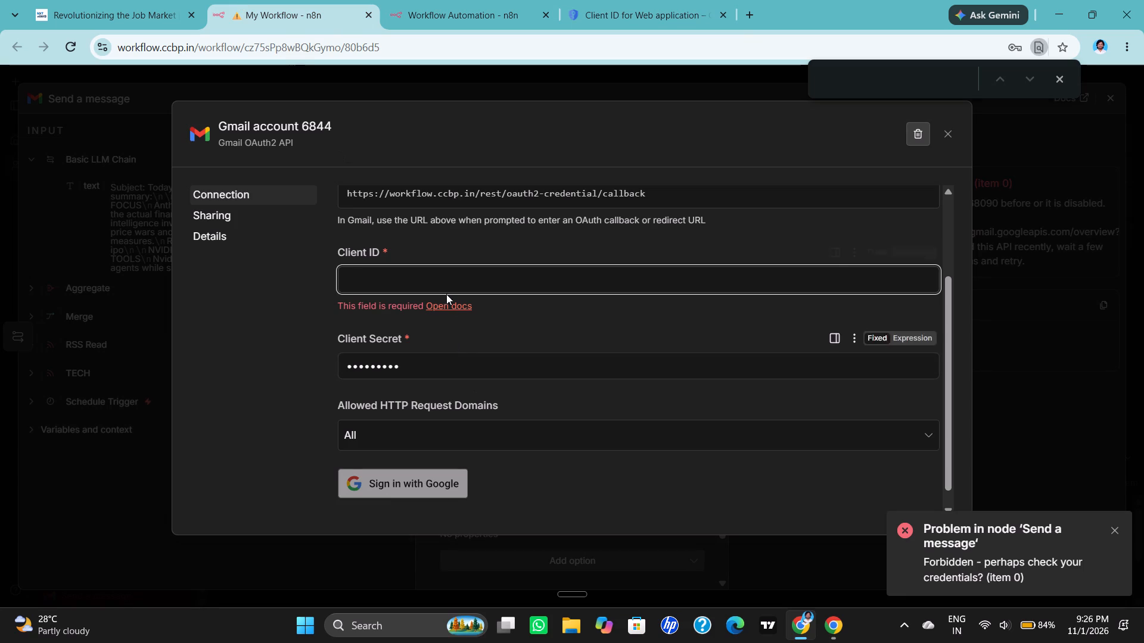
{"action": "left_click", "coordinate": [444, 280]}
{"action": "key", "text": "ctrl+v"}
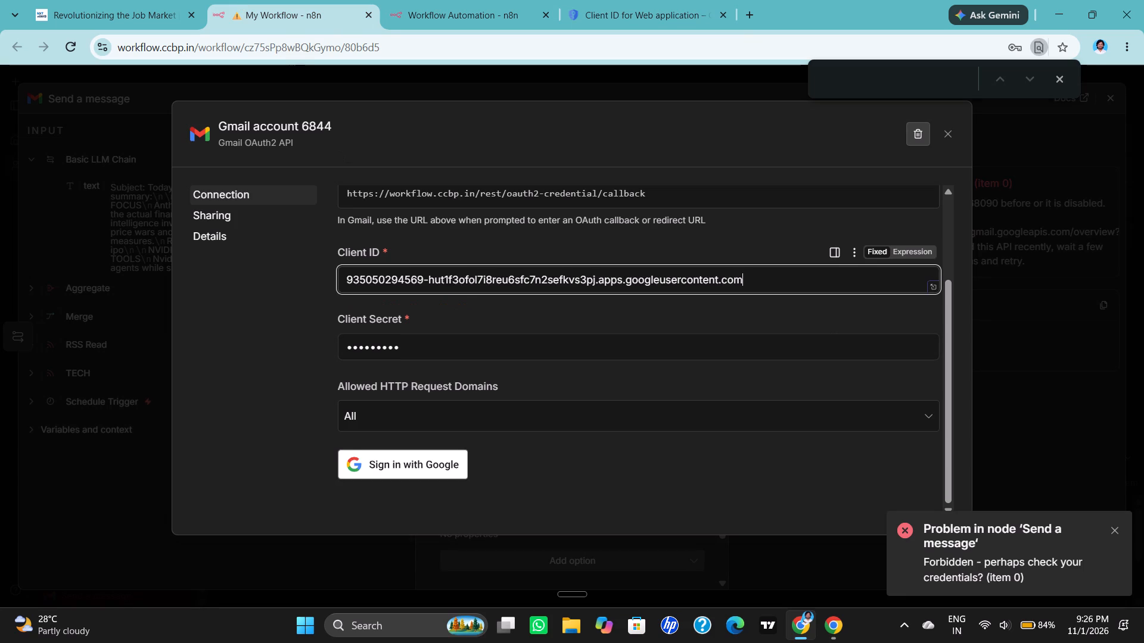
Replace the credential's Client Secret with the masked client secret text copied from the Web client 1 page in Google Cloud.
{"action": "left_click_drag", "start_coordinate": [446, 348], "coordinate": [274, 352]}
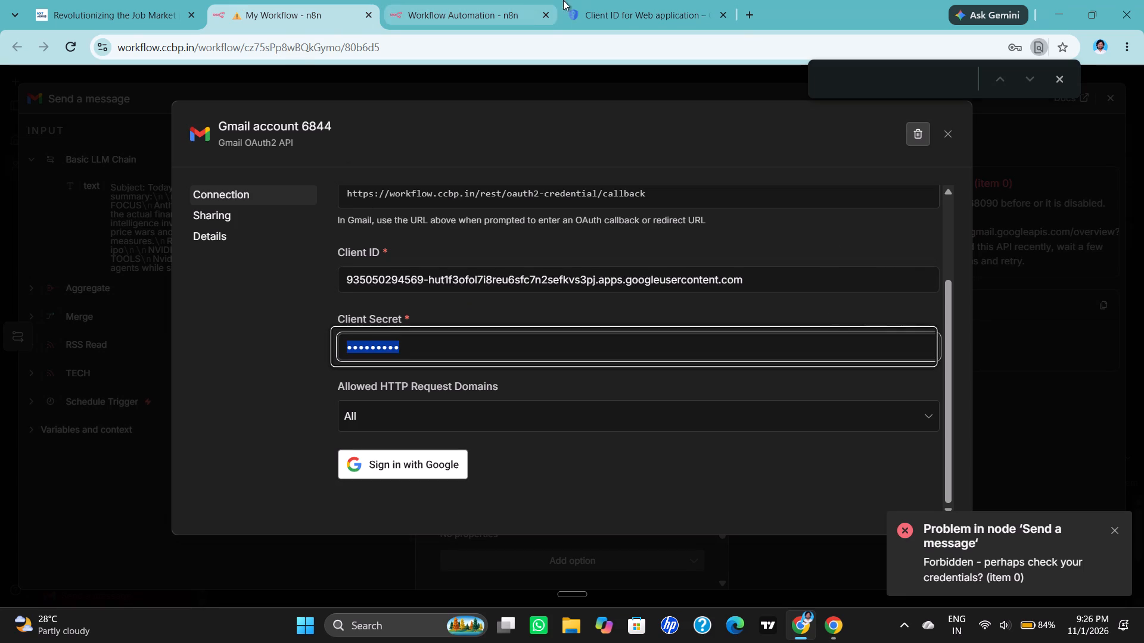
{"action": "left_click", "coordinate": [597, 6]}
{"action": "scroll", "coordinate": [876, 349], "scroll_direction": "down", "scroll_amount": 8}
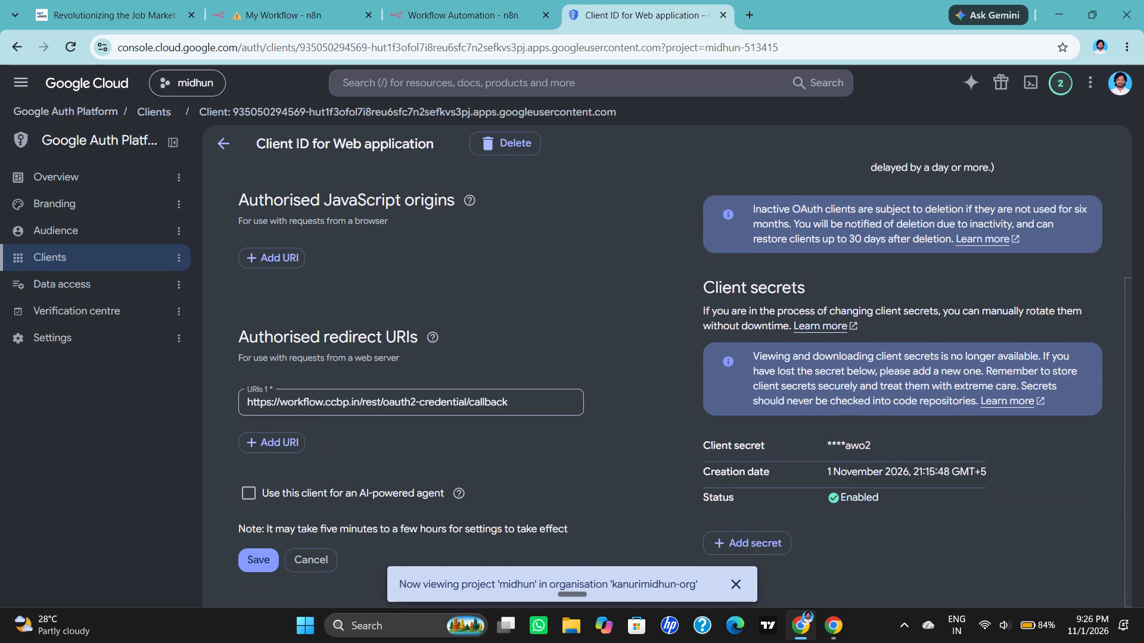
{"action": "left_click_drag", "start_coordinate": [900, 443], "coordinate": [789, 437]}
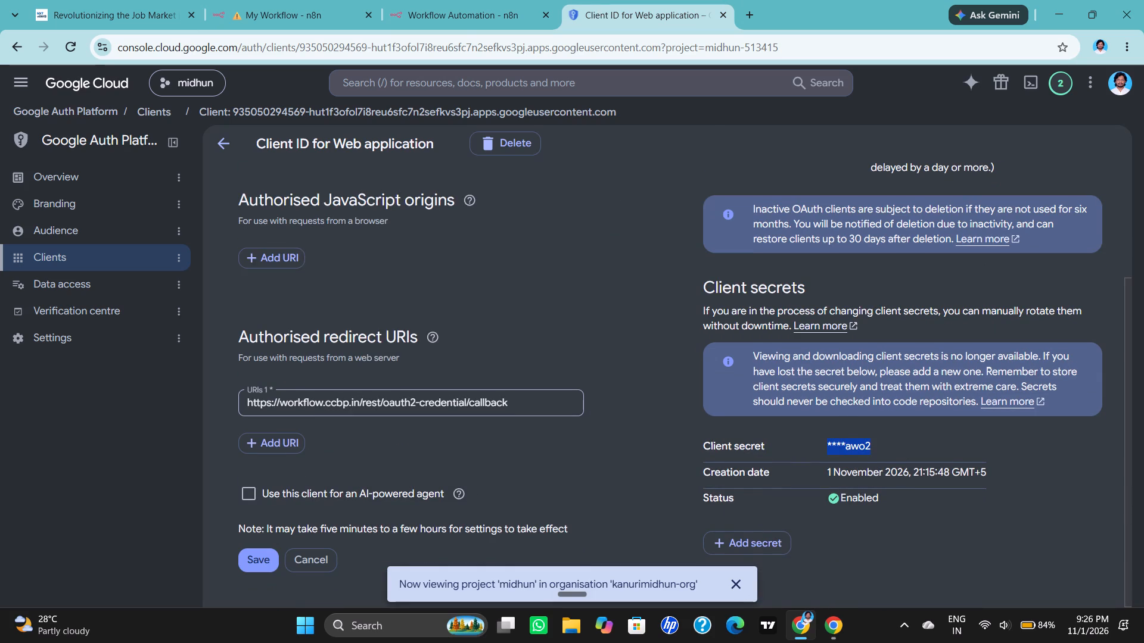
{"action": "key", "text": "ctrl+c"}
{"action": "left_click", "coordinate": [264, 0]}
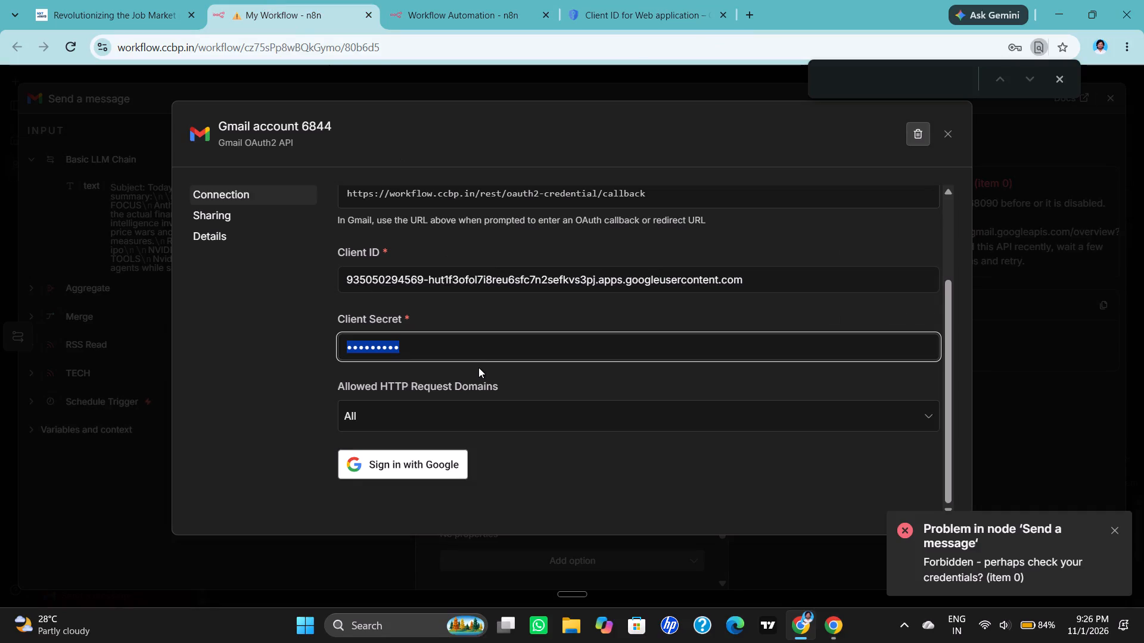
{"action": "key", "text": "ctrl+v"}
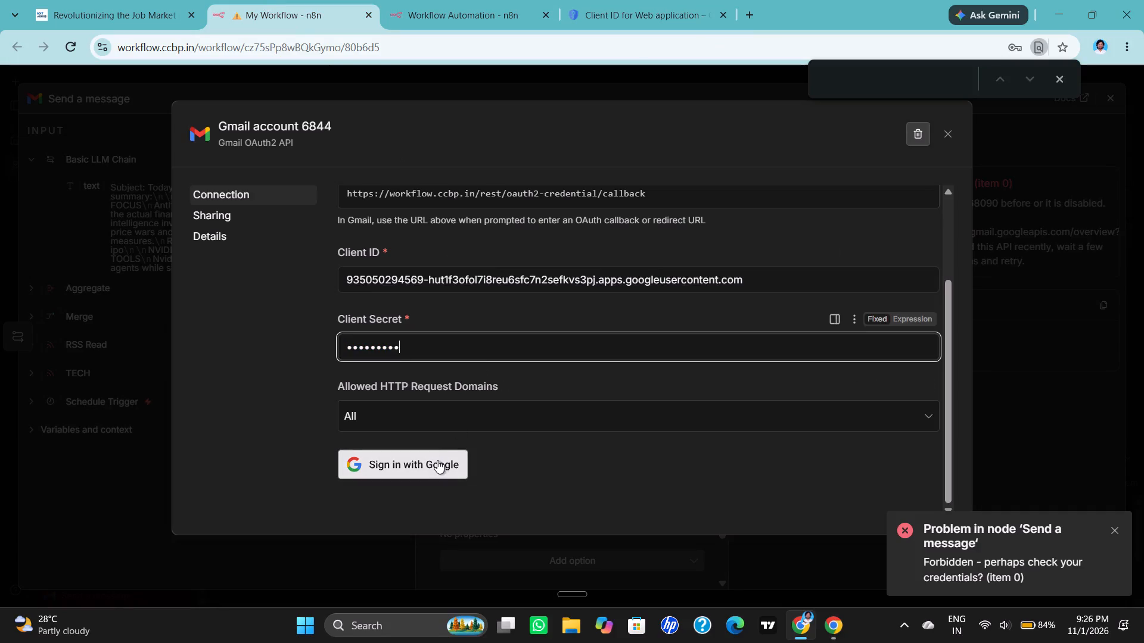
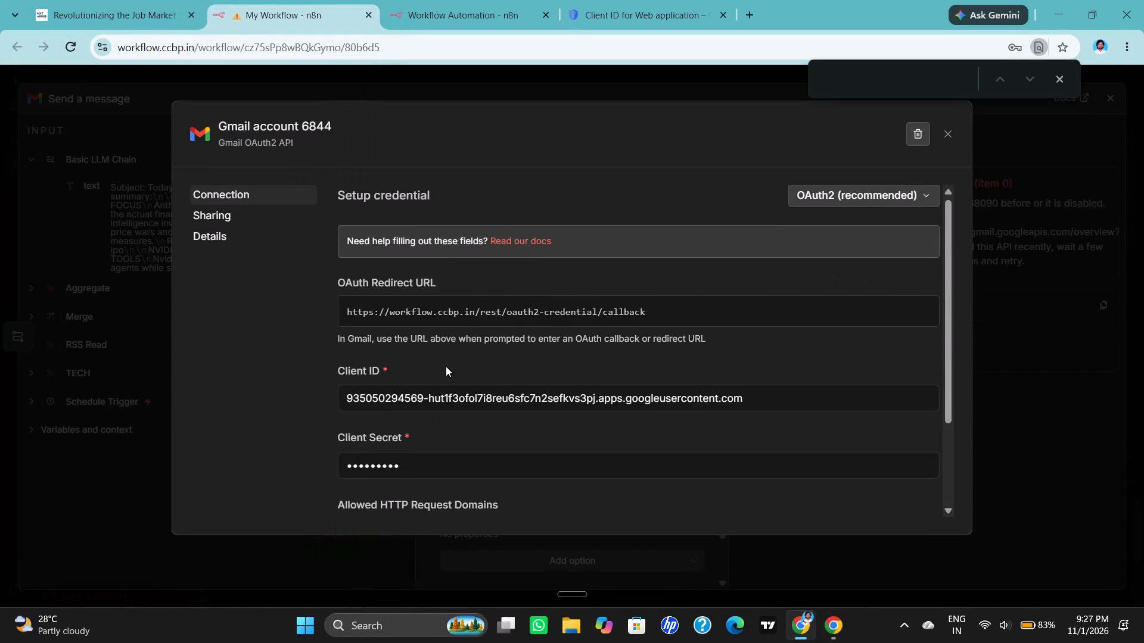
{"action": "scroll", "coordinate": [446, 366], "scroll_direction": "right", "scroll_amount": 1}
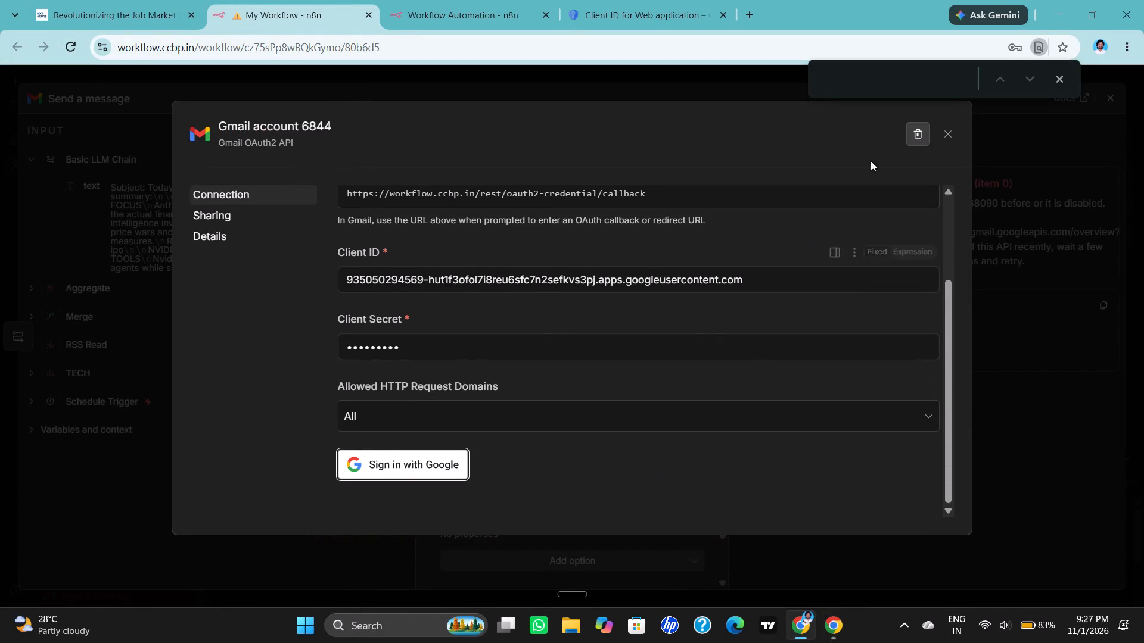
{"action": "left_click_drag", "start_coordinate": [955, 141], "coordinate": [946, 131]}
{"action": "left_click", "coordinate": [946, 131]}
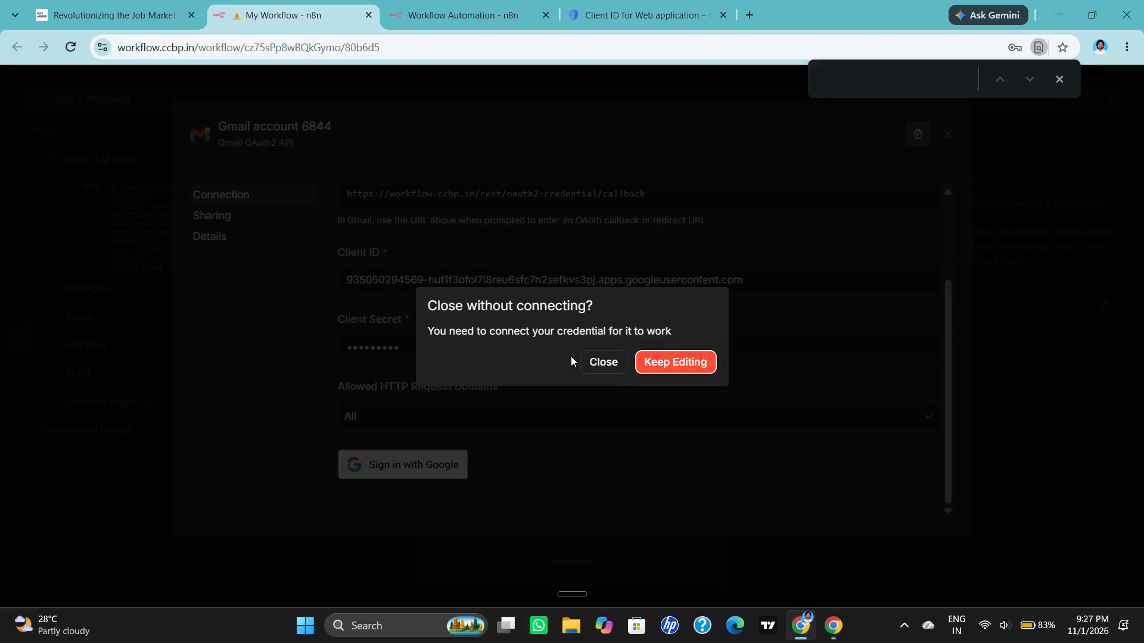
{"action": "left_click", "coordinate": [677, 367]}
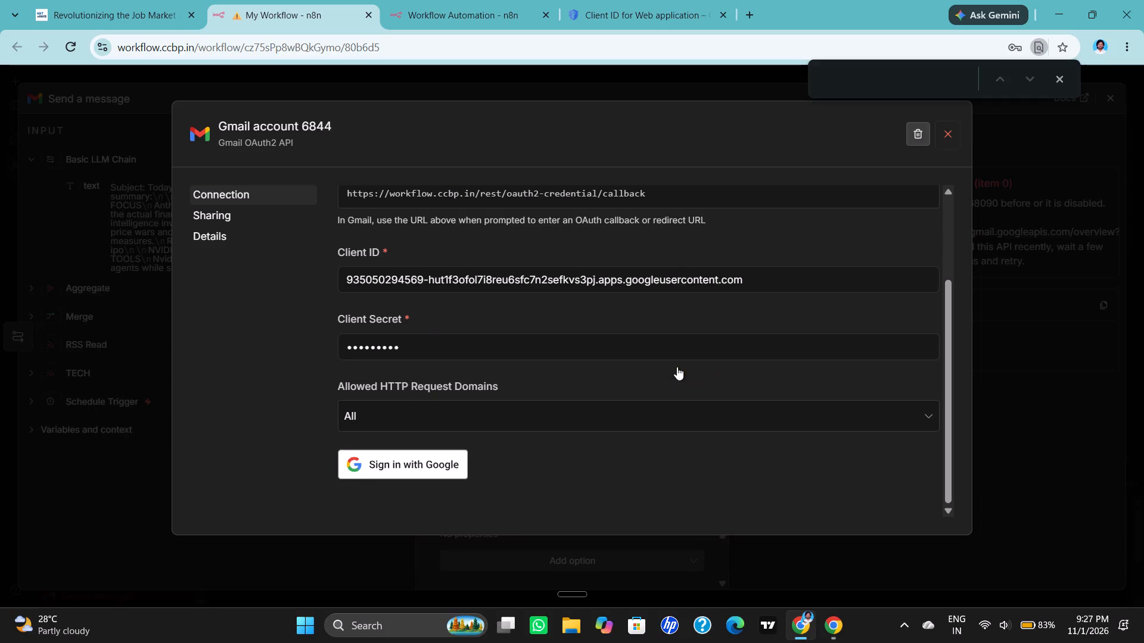
Review the details, sharing and connection settings of the Gmail account 6844 credential, down to its Google sign-in option.
{"action": "left_click", "coordinate": [222, 231]}
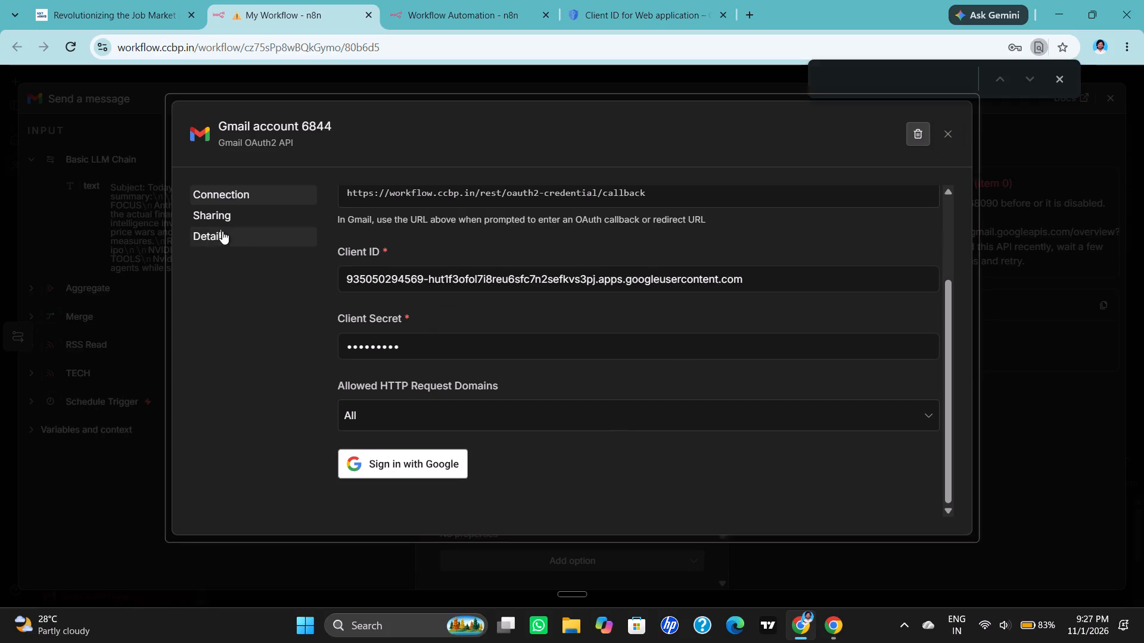
{"action": "left_click", "coordinate": [222, 209]}
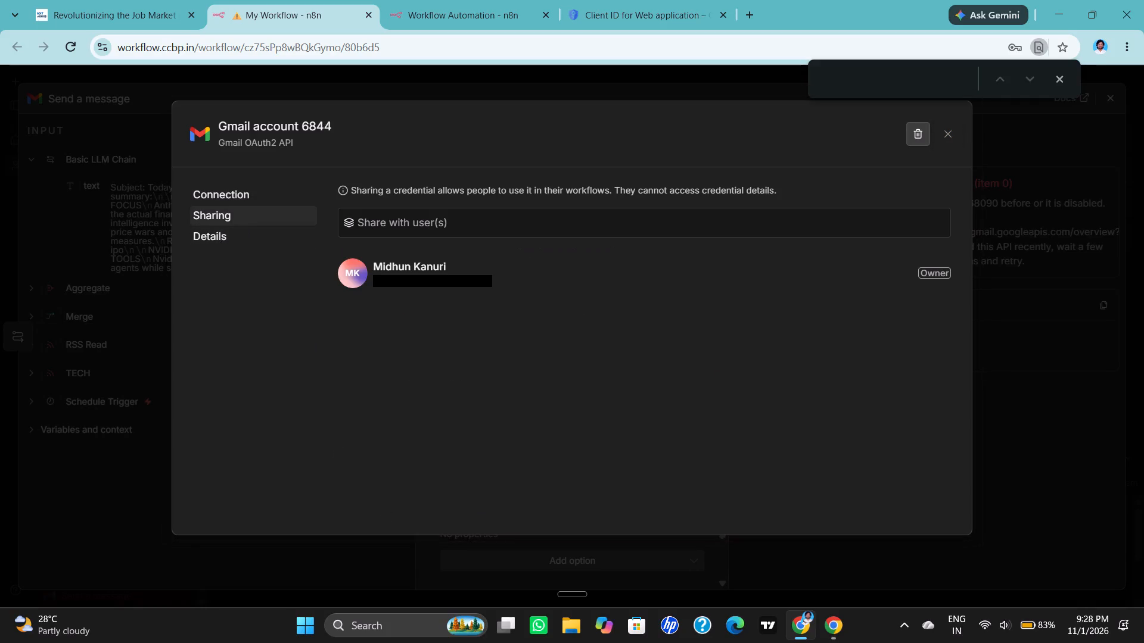
{"action": "left_click", "coordinate": [240, 194]}
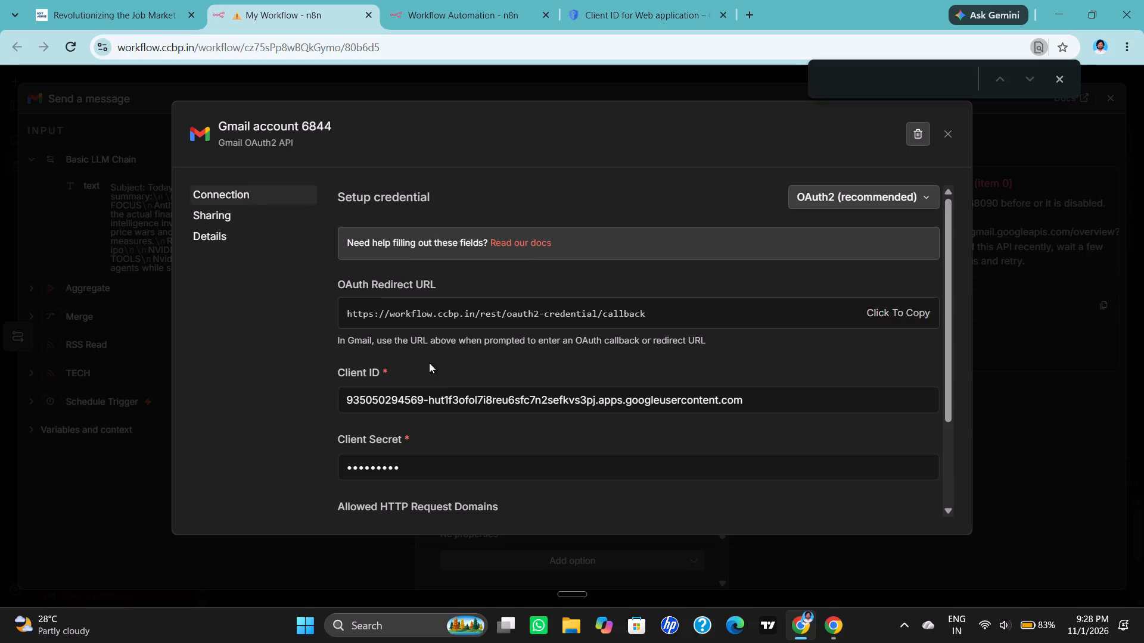
{"action": "scroll", "coordinate": [463, 502], "scroll_direction": "down", "scroll_amount": 3}
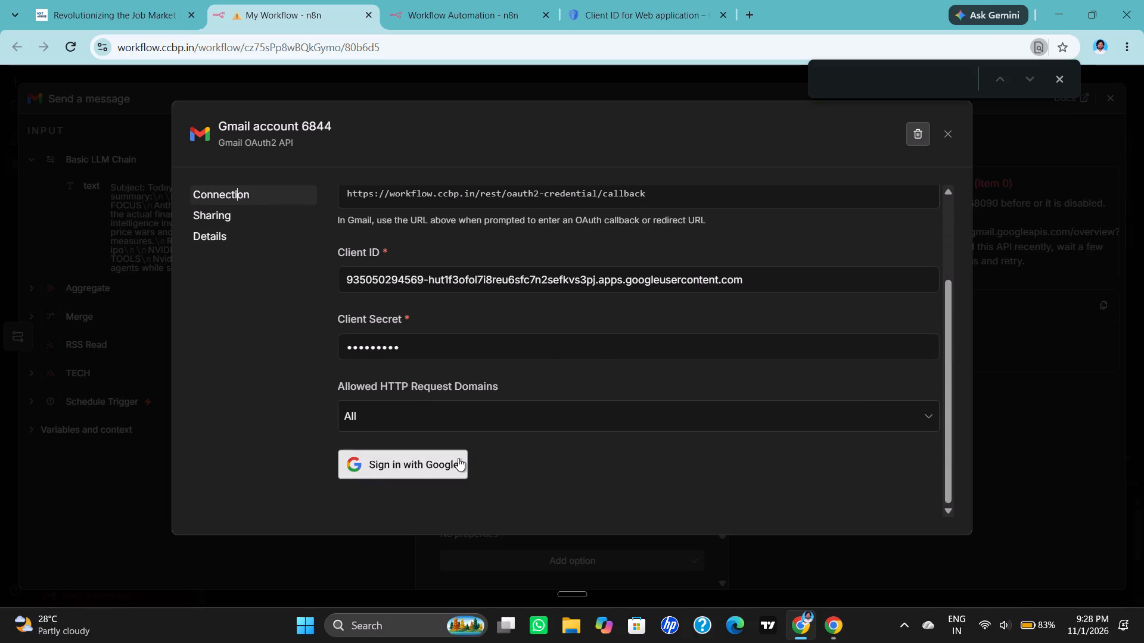
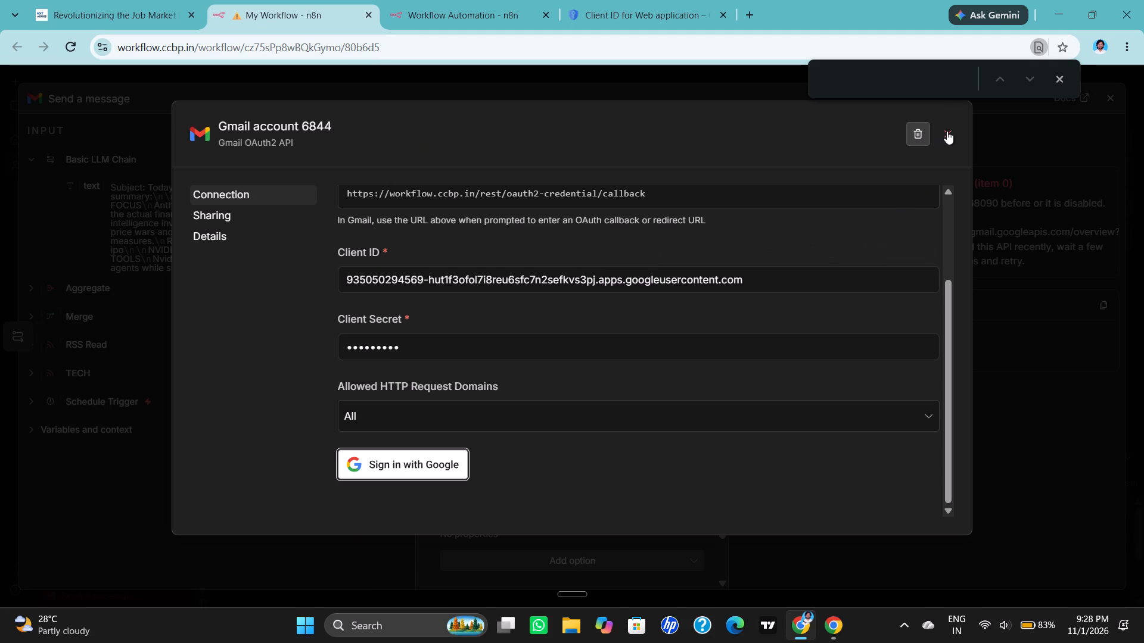
Close the Gmail account 6844 credential and execute the Send a message node again.
{"action": "left_click", "coordinate": [947, 131]}
{"action": "left_click", "coordinate": [609, 359]}
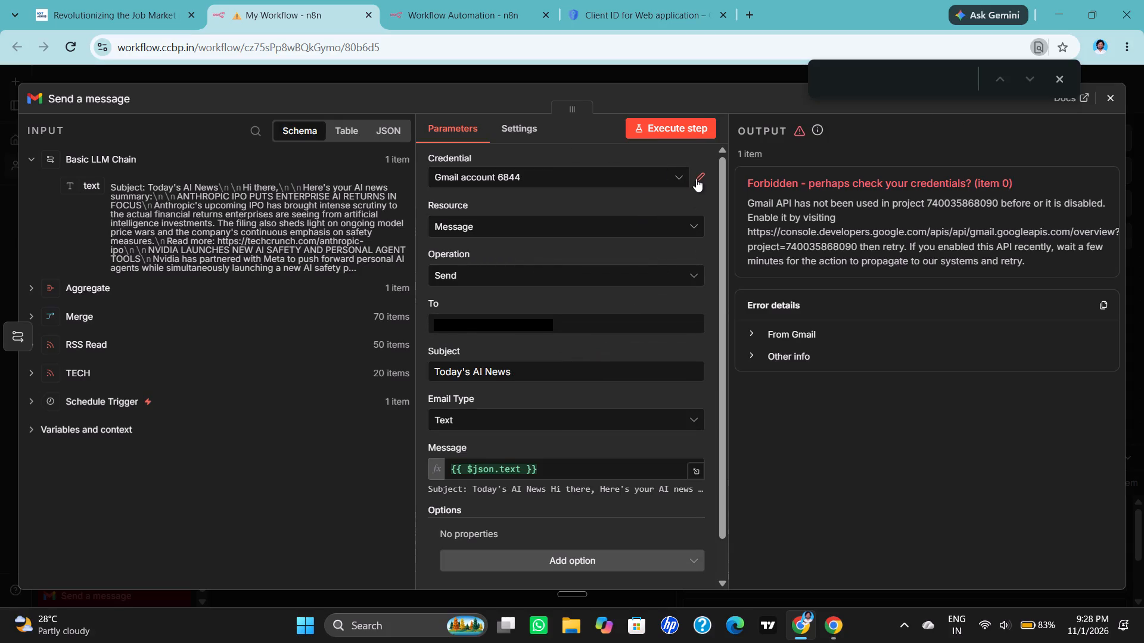
{"action": "left_click", "coordinate": [690, 127]}
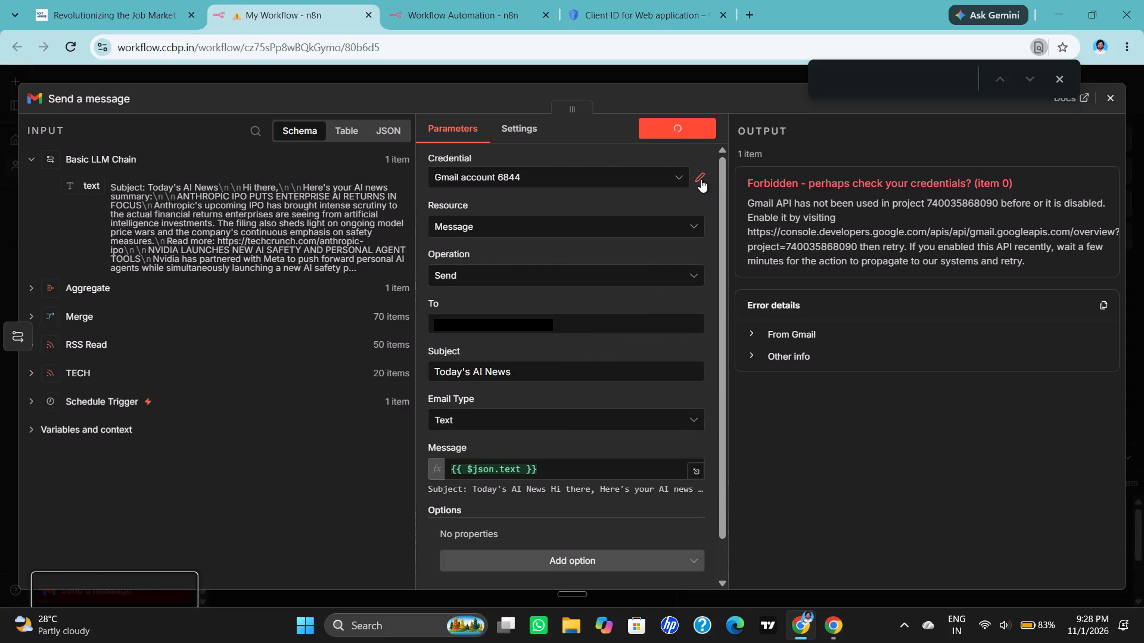
Reopen the Gmail account 6844 credential from the Send a message node.
{"action": "left_click", "coordinate": [701, 179]}
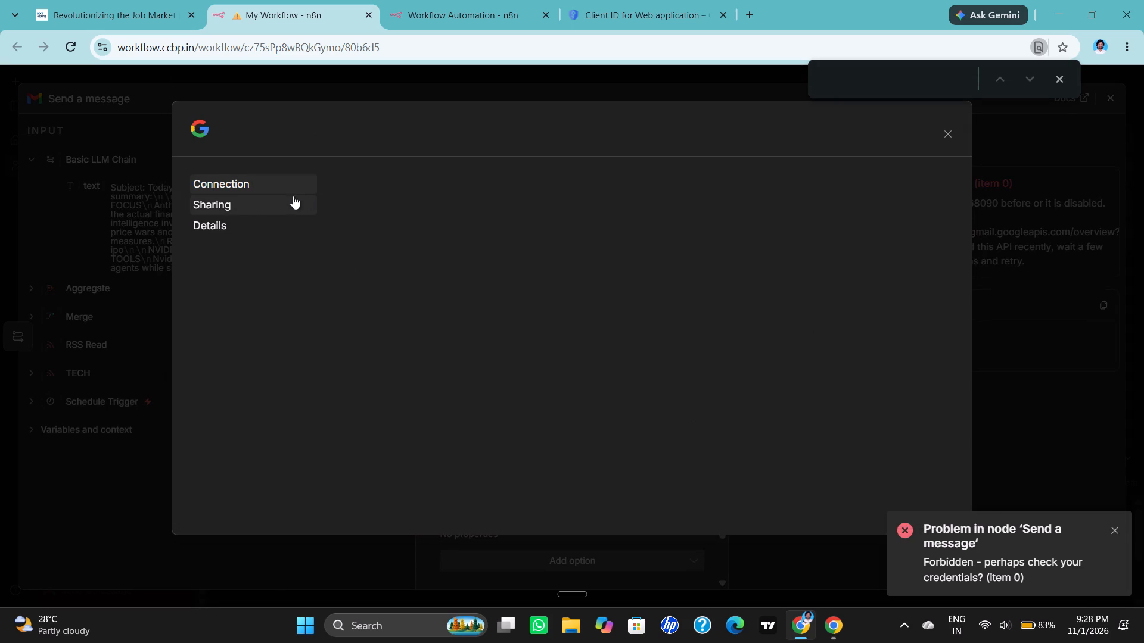
Switch to the Google Cloud console and open the APIs and services Credentials page of the midhun project.
{"action": "left_click", "coordinate": [598, 25]}
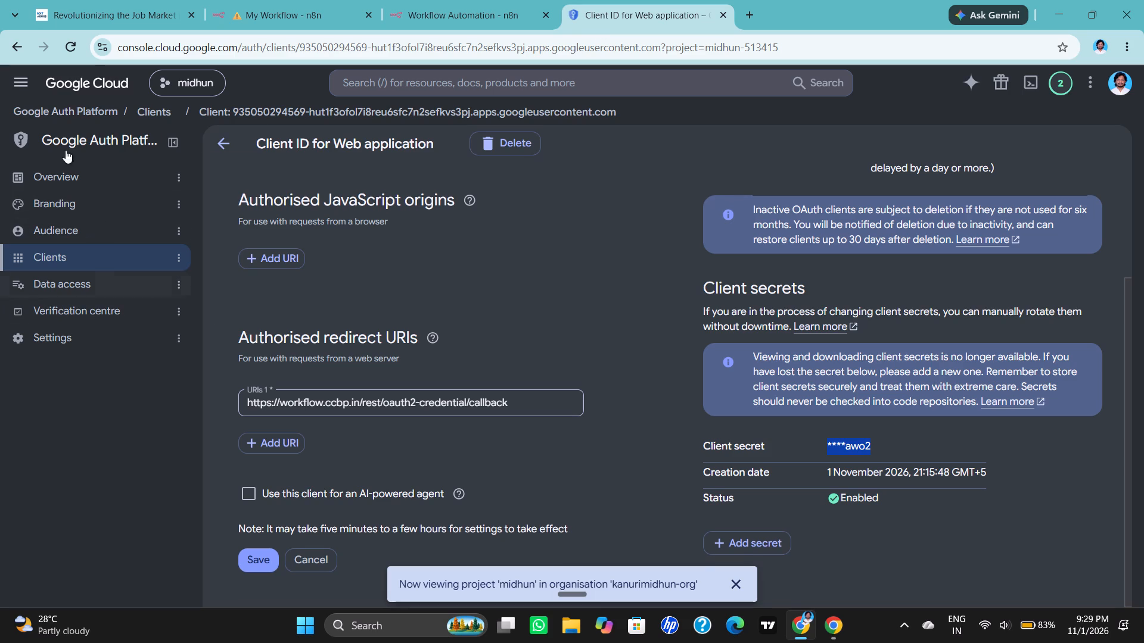
{"action": "left_click", "coordinate": [26, 87]}
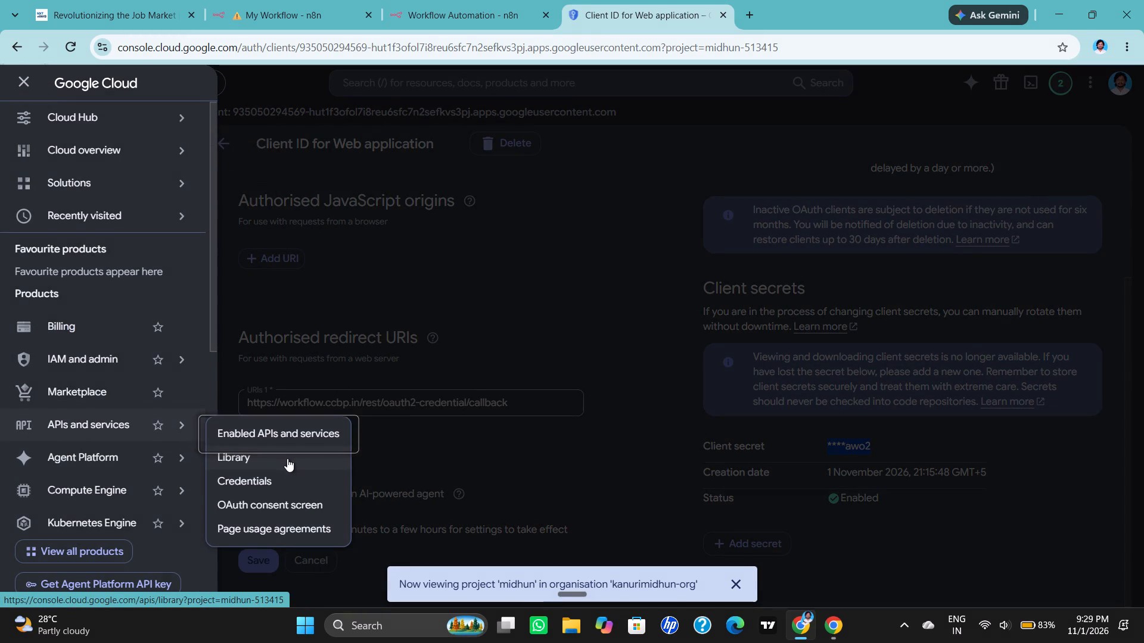
{"action": "left_click", "coordinate": [287, 482]}
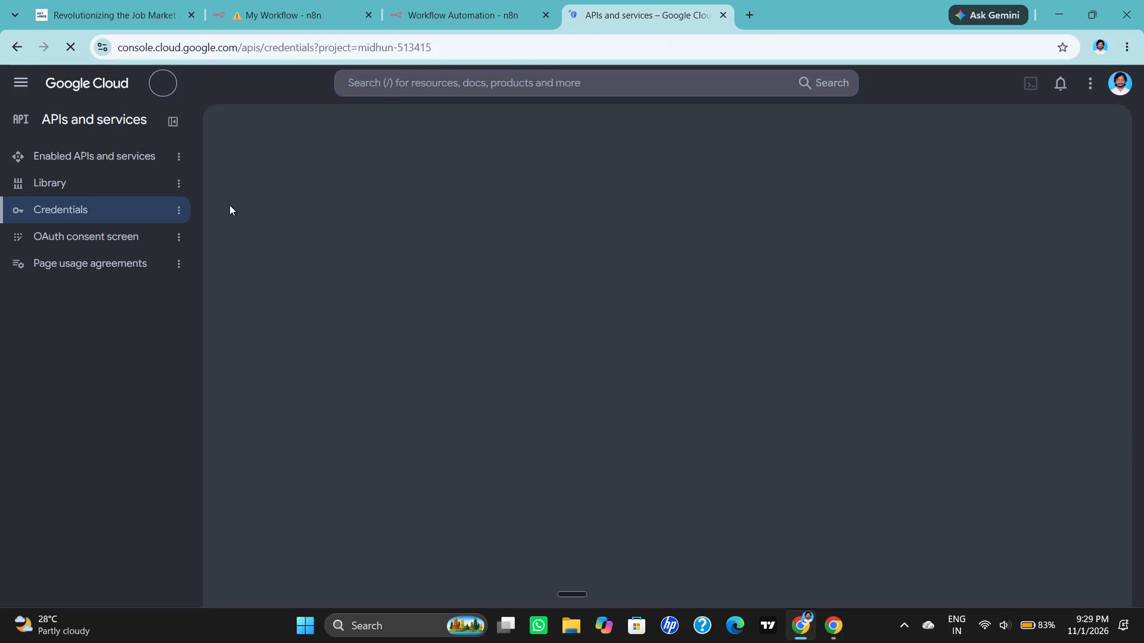
Search the Google Cloud console for gmail.
{"action": "left_click", "coordinate": [463, 86]}
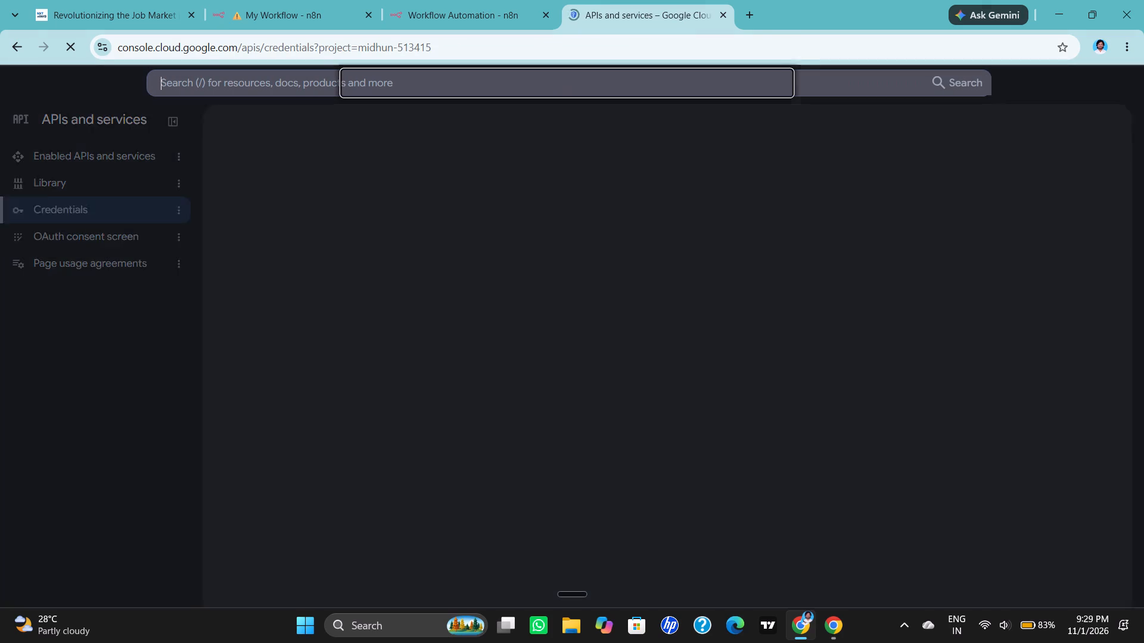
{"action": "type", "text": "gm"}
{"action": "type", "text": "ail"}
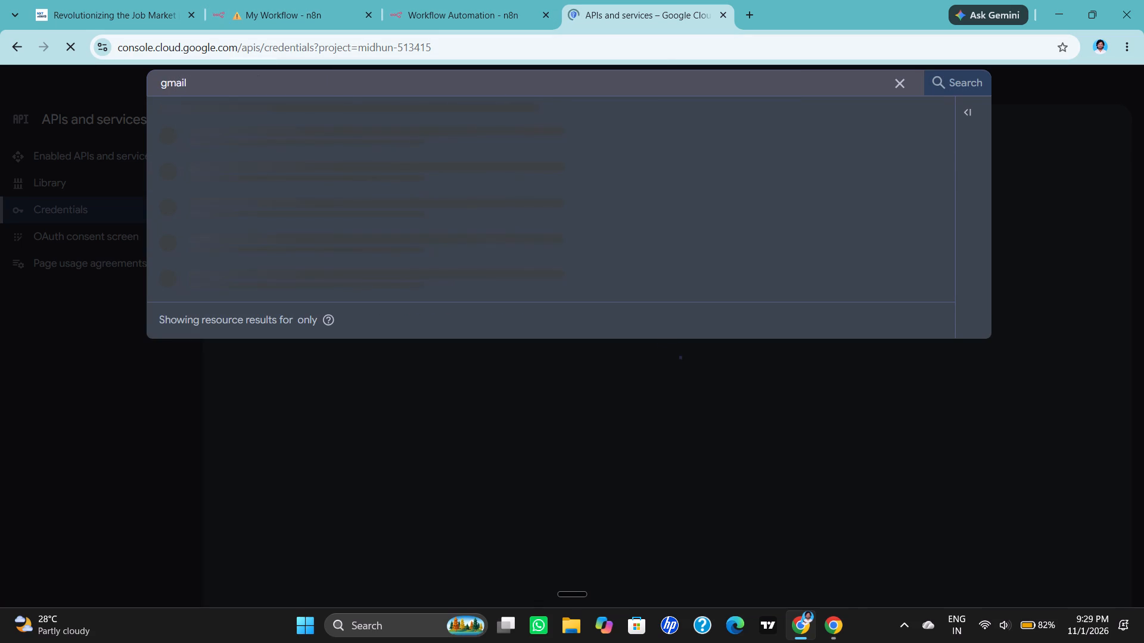
{"action": "left_click", "coordinate": [984, 626]}
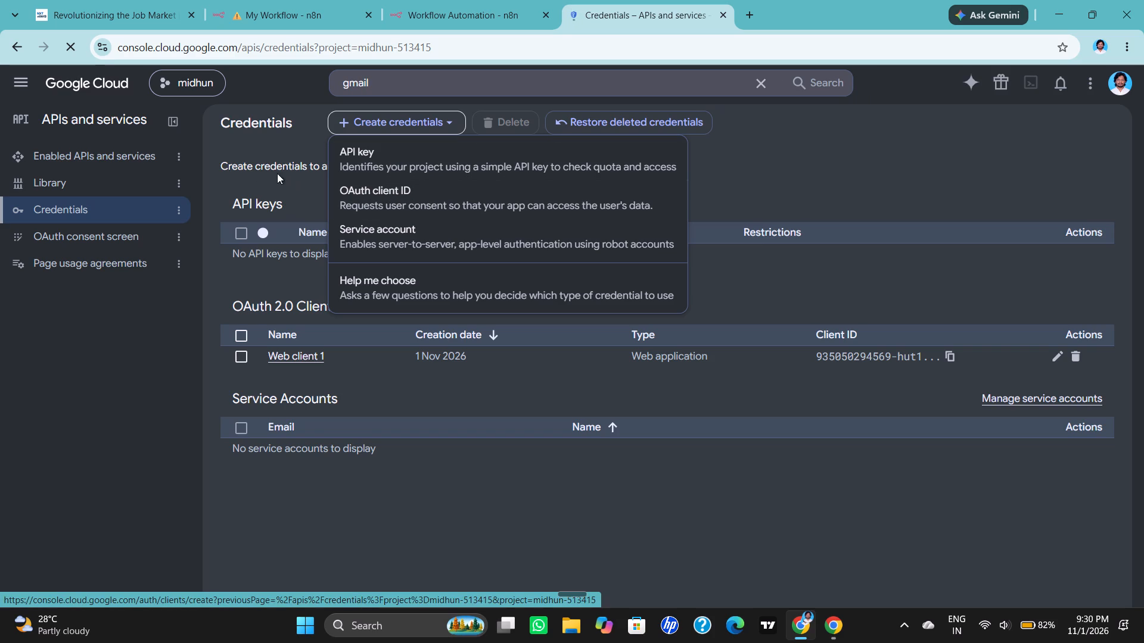
{"action": "left_click", "coordinate": [117, 154]}
{"action": "left_click", "coordinate": [117, 154]}
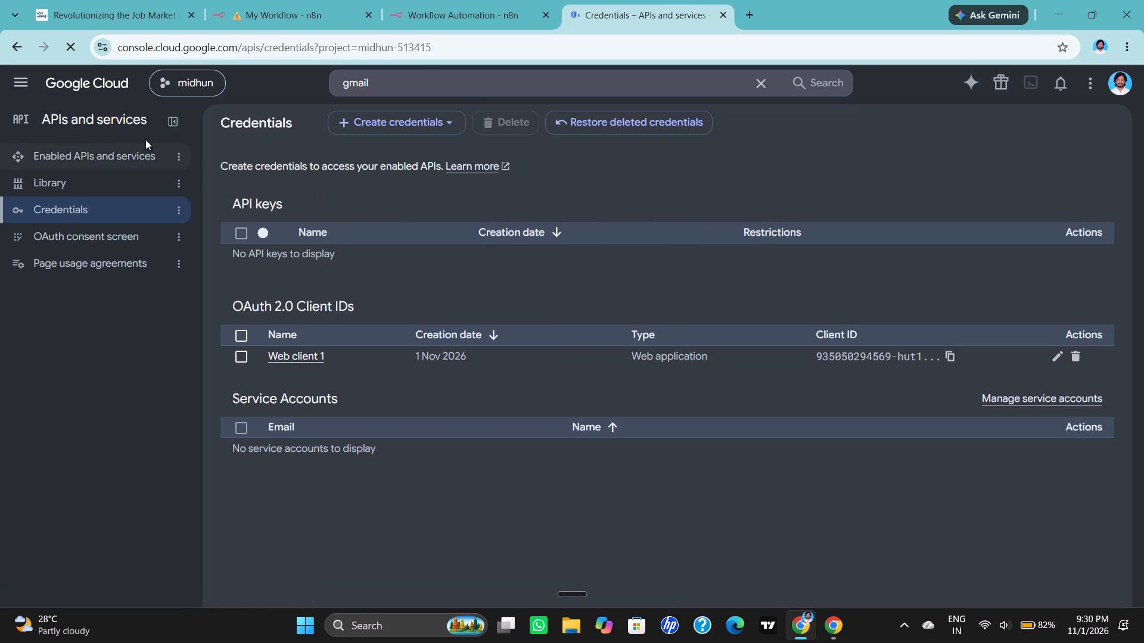
{"action": "left_click", "coordinate": [126, 157]}
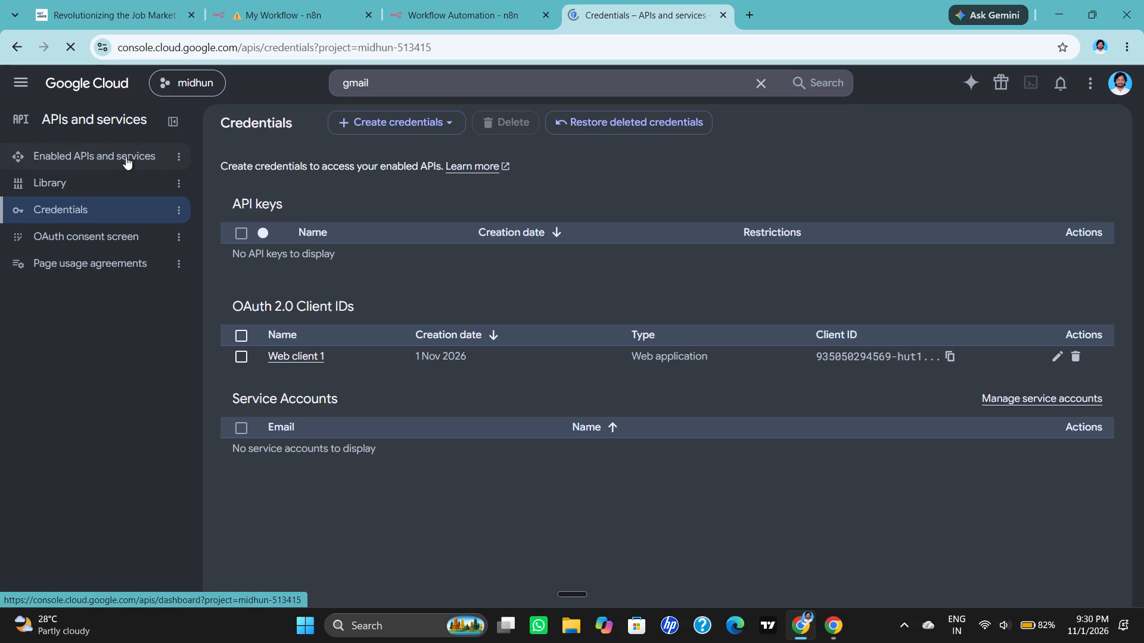
{"action": "left_click", "coordinate": [178, 158]}
{"action": "left_click", "coordinate": [184, 314]}
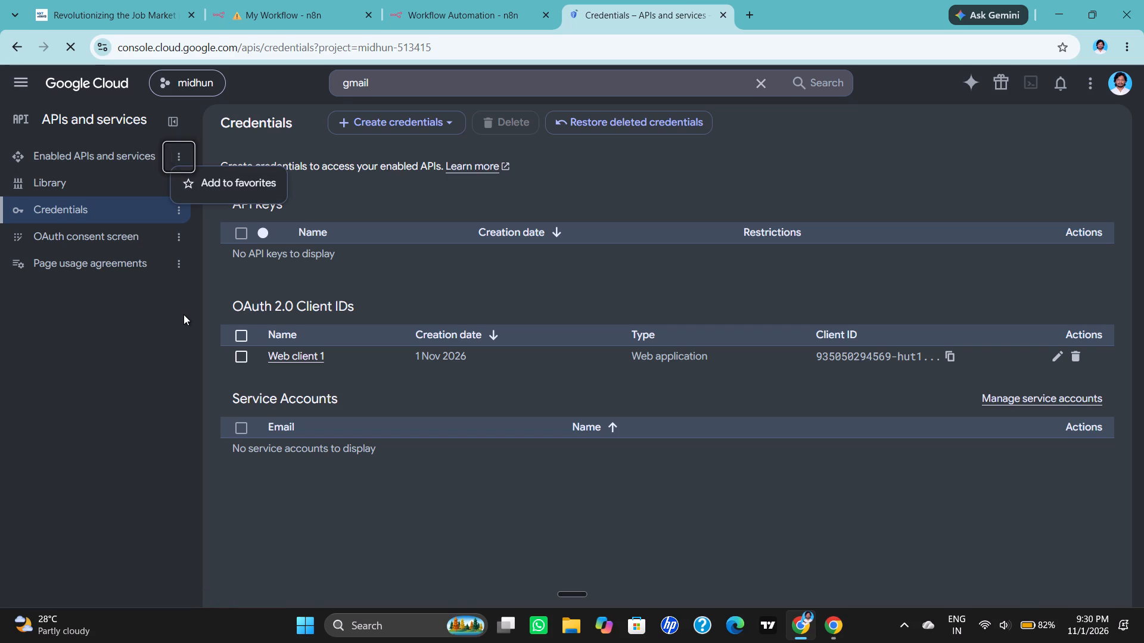
{"action": "left_click", "coordinate": [89, 160]}
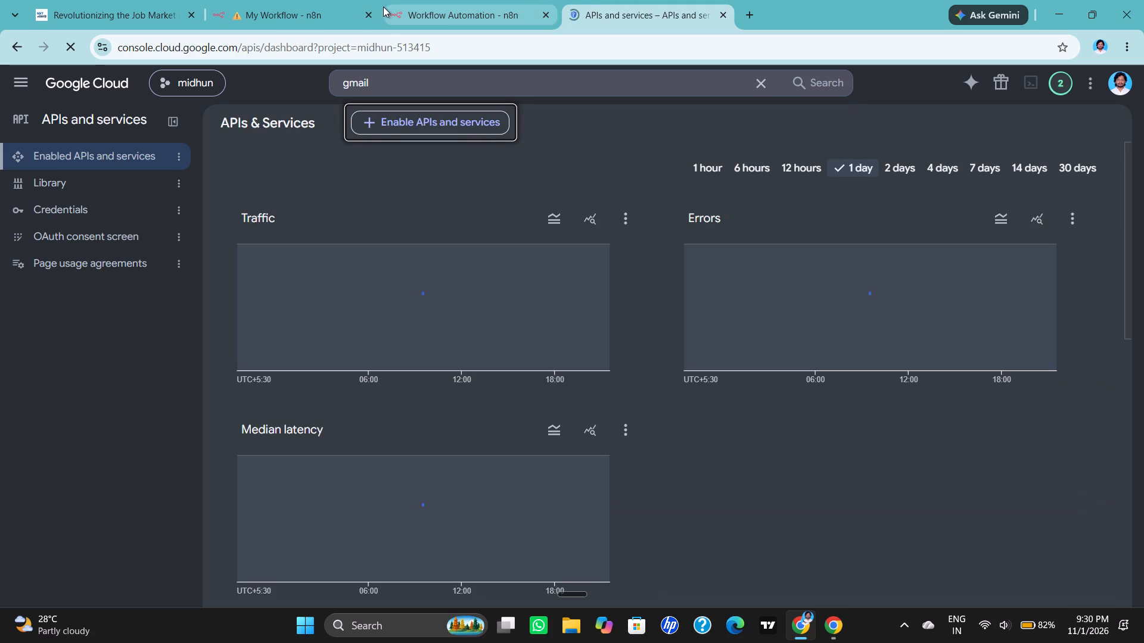
{"action": "scroll", "coordinate": [373, 269], "scroll_direction": "right", "scroll_amount": 1}
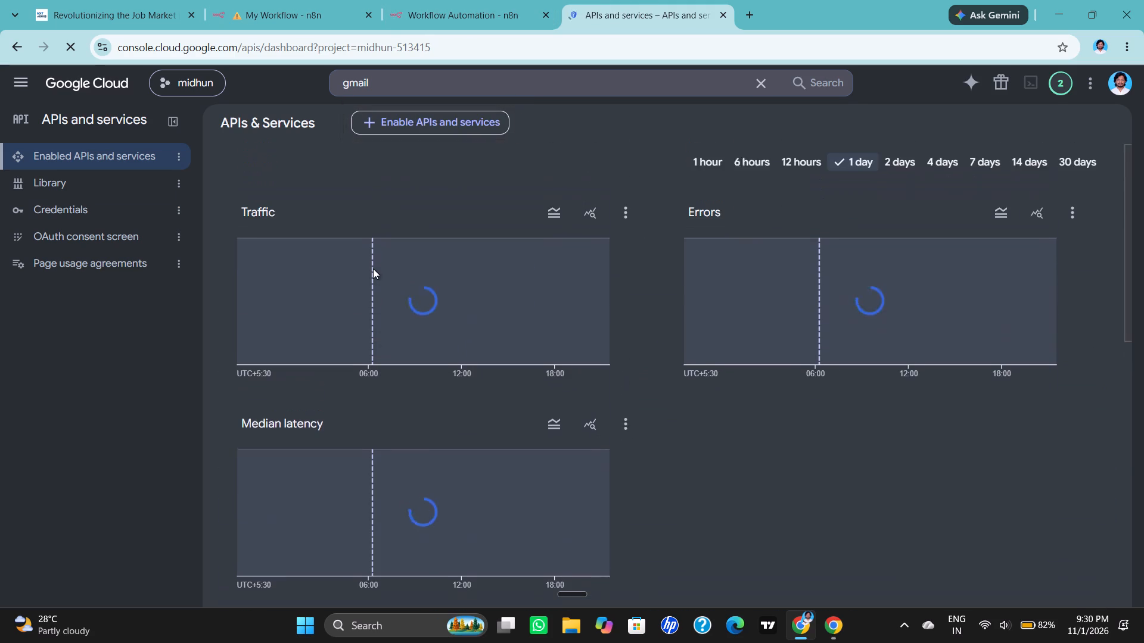
Open the API Library for the midhun project and search it for gmail, choosing the "gmail mcp api" suggestion.
{"action": "scroll", "coordinate": [373, 269], "scroll_direction": "right", "scroll_amount": 1}
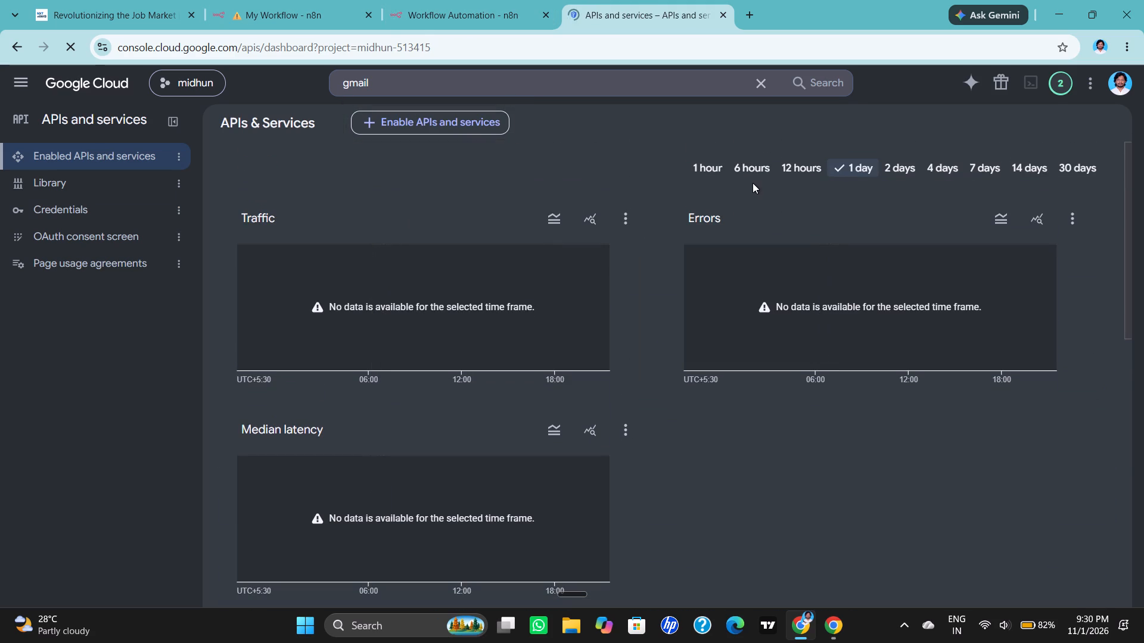
{"action": "left_click", "coordinate": [391, 123]}
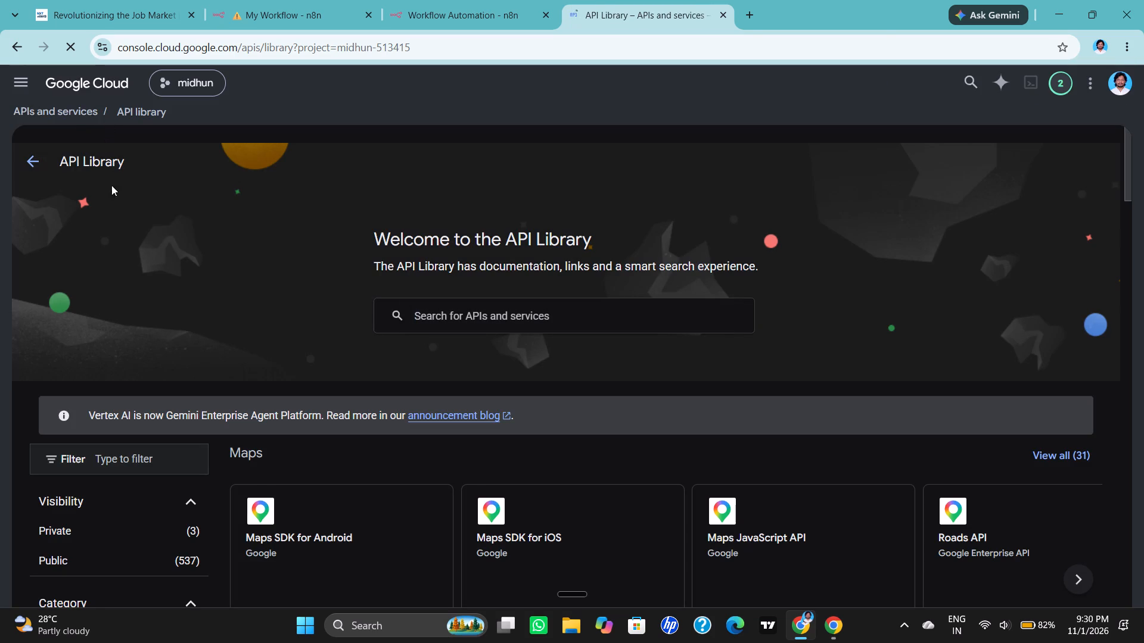
{"action": "left_click", "coordinate": [463, 324]}
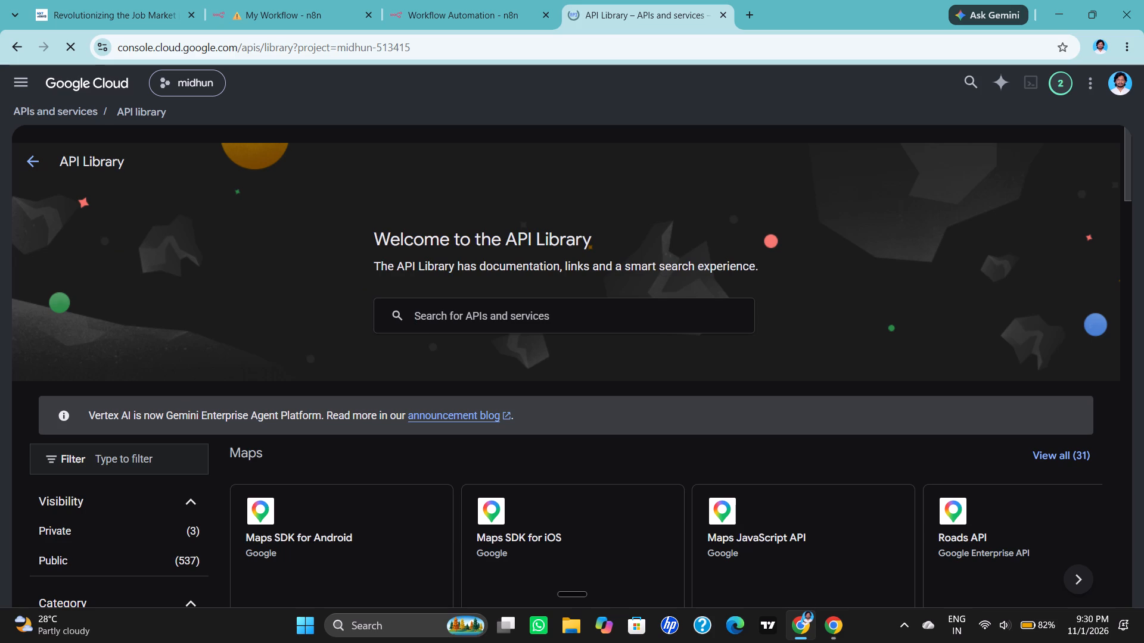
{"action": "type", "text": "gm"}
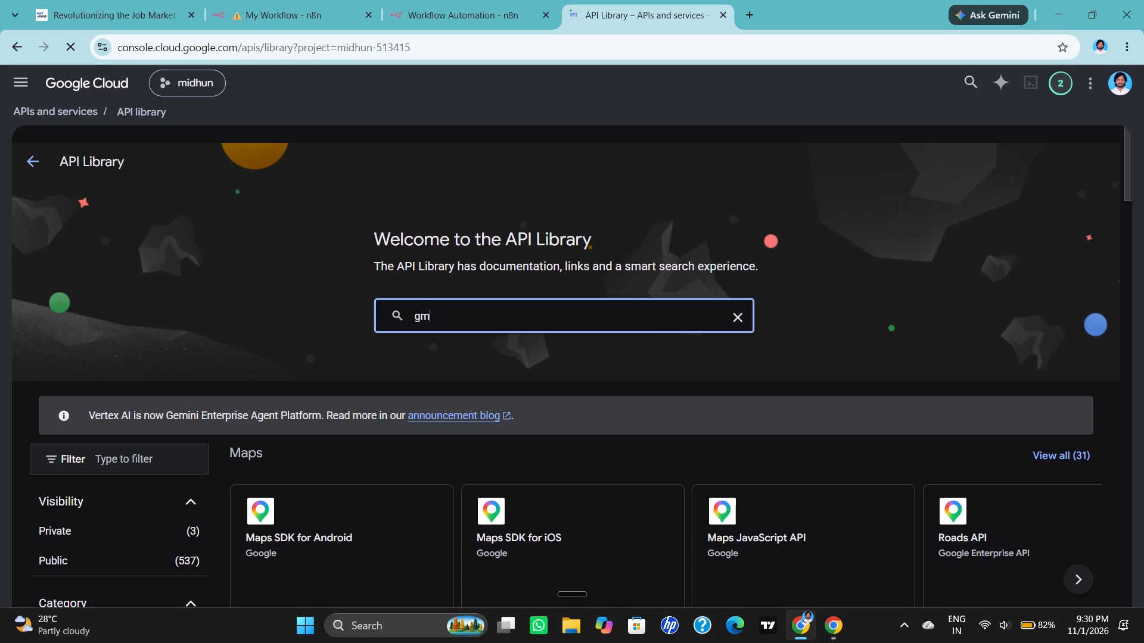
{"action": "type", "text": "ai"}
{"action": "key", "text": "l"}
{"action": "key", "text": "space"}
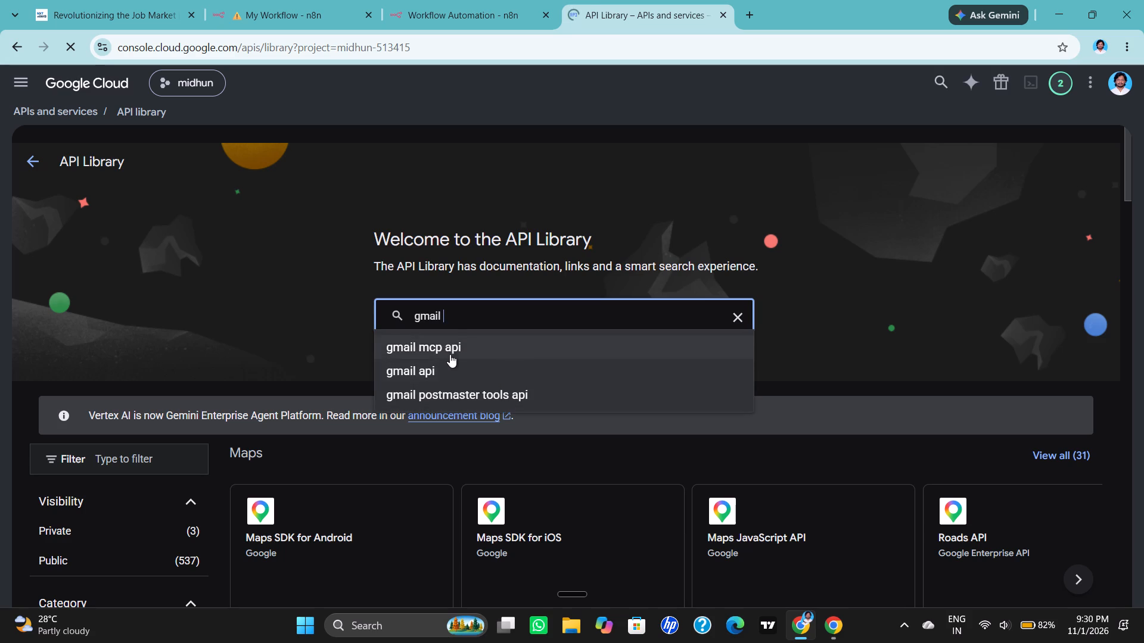
{"action": "left_click", "coordinate": [449, 348]}
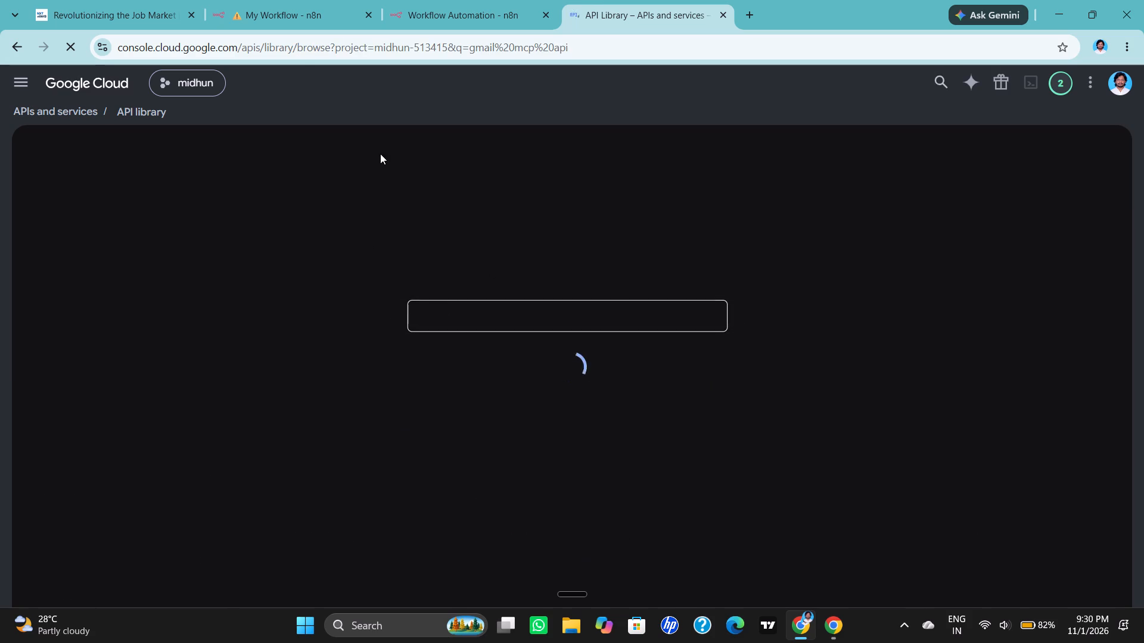
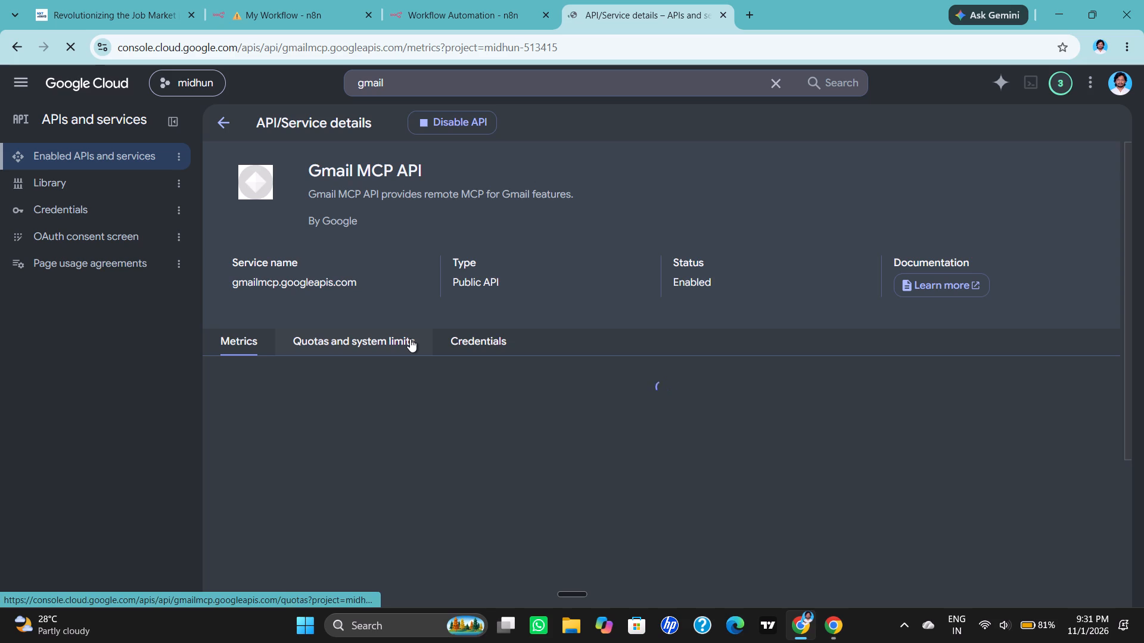
Examine the Gmail MCP API's service details and metrics, and return to the midhun project's Enabled APIs and services overview.
{"action": "scroll", "coordinate": [410, 339], "scroll_direction": "right", "scroll_amount": 1}
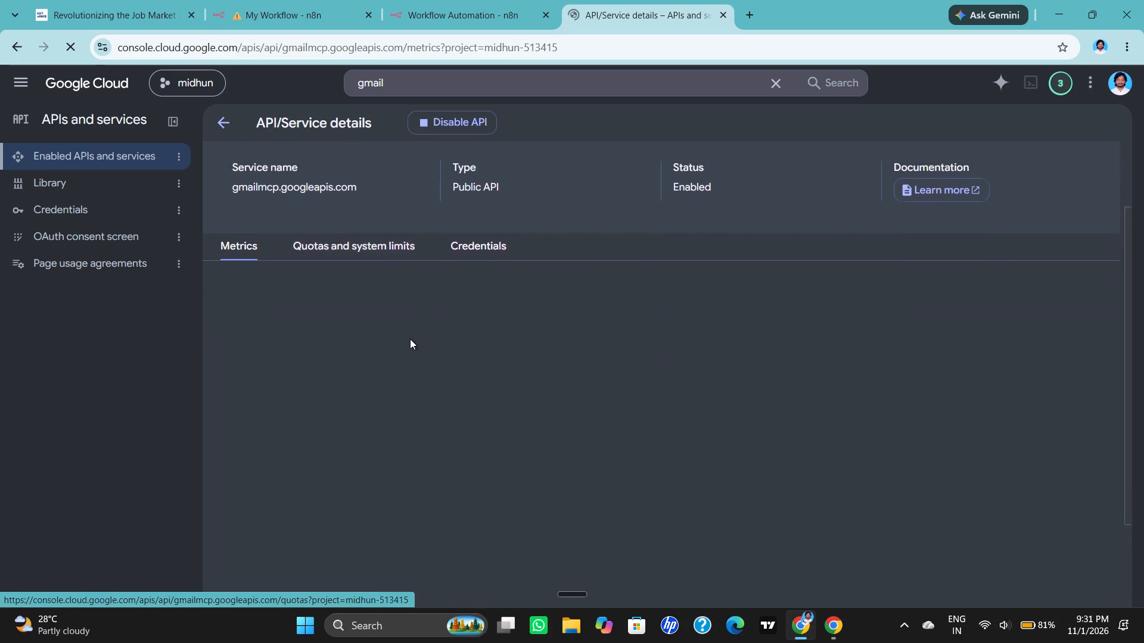
{"action": "scroll", "coordinate": [410, 339], "scroll_direction": "right", "scroll_amount": 1}
{"action": "scroll", "coordinate": [410, 339], "scroll_direction": "up", "scroll_amount": 1}
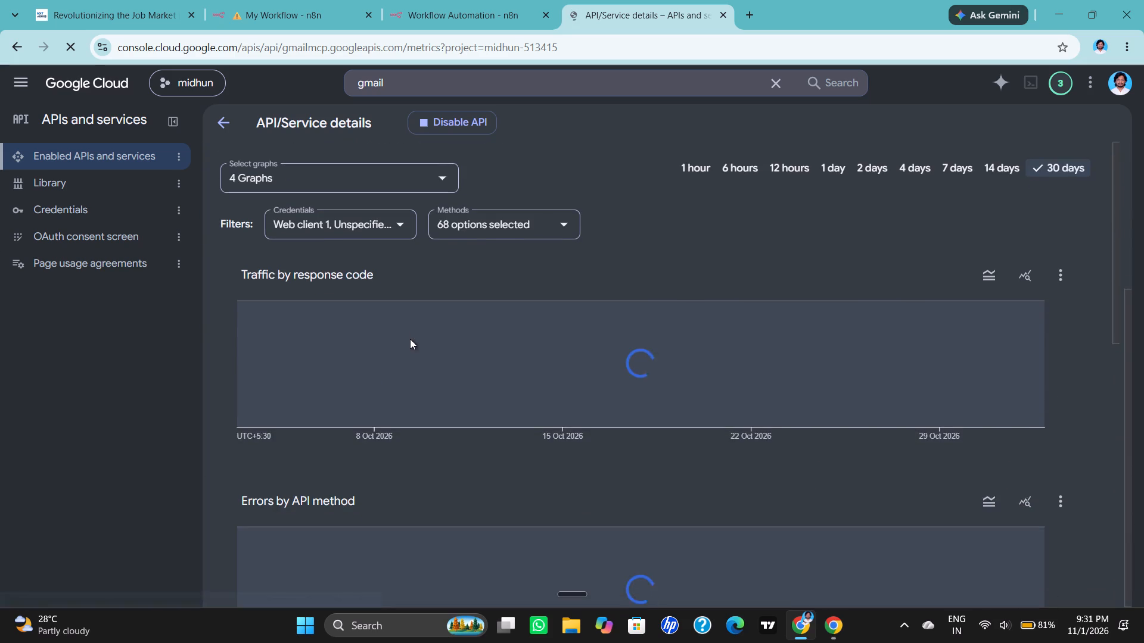
{"action": "scroll", "coordinate": [410, 339], "scroll_direction": "up", "scroll_amount": 1}
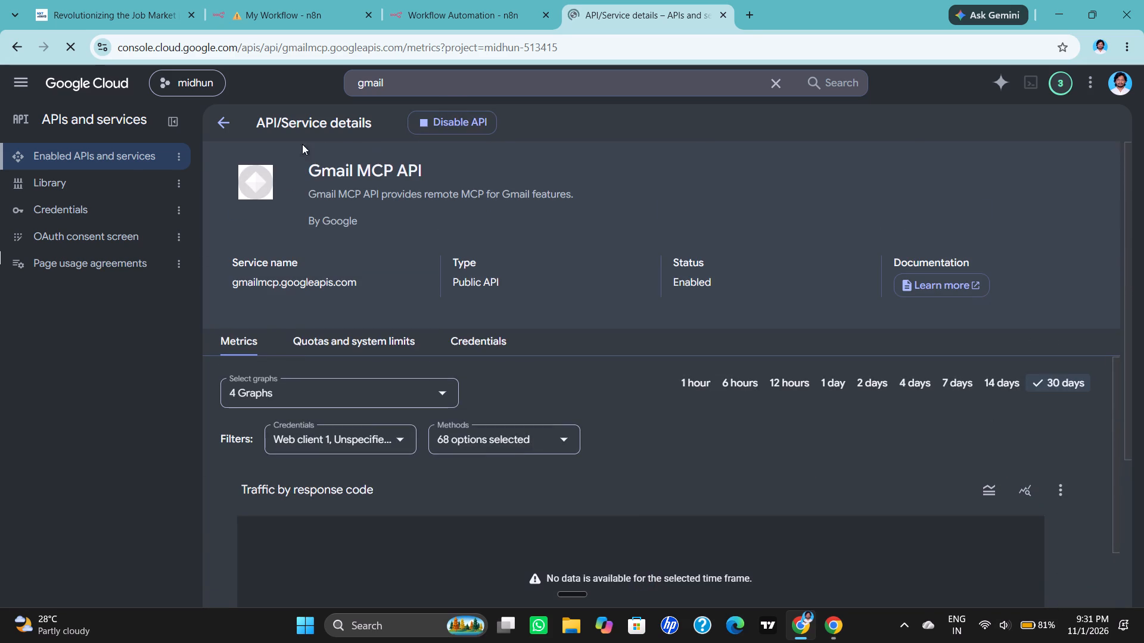
{"action": "left_click", "coordinate": [229, 122]}
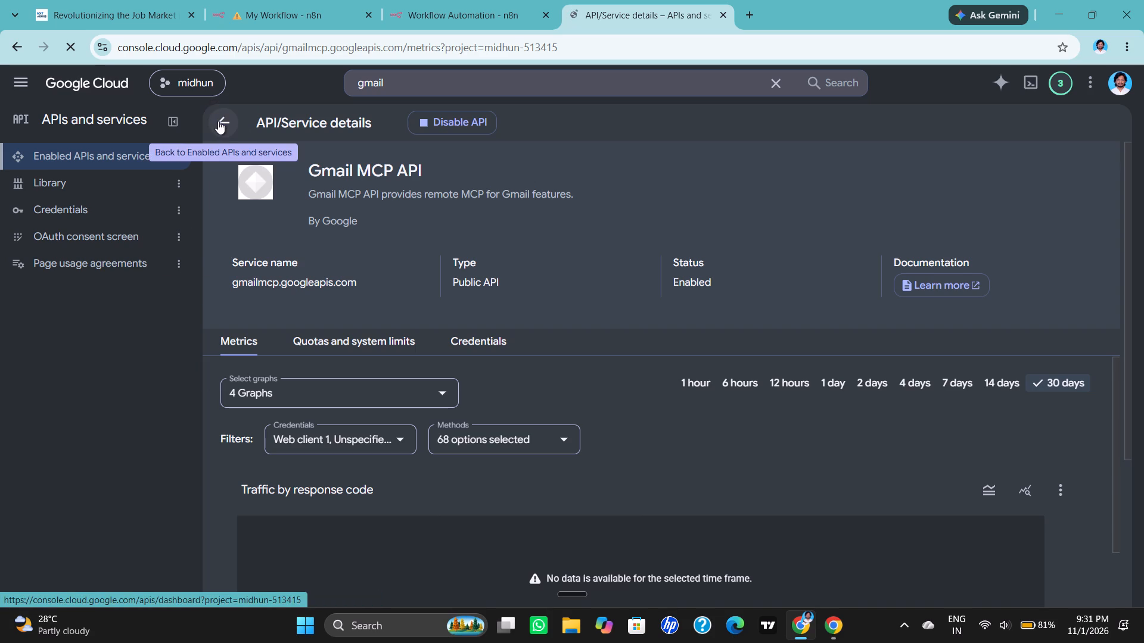
{"action": "scroll", "coordinate": [478, 367], "scroll_direction": "down", "scroll_amount": 1}
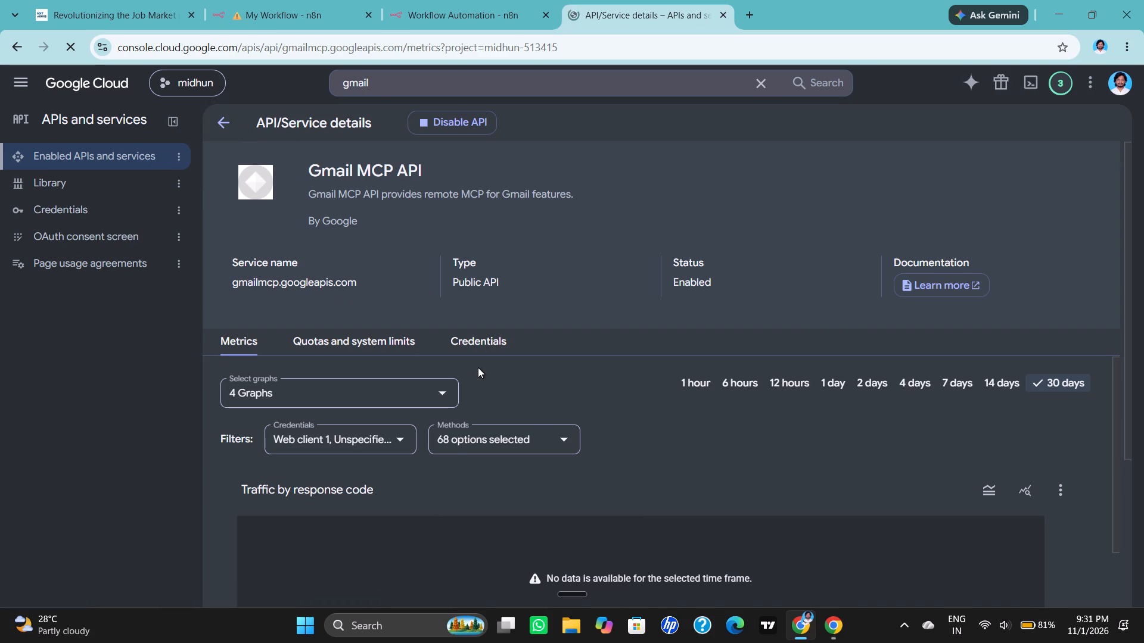
{"action": "scroll", "coordinate": [478, 367], "scroll_direction": "down", "scroll_amount": 18}
{"action": "scroll", "coordinate": [478, 367], "scroll_direction": "down", "scroll_amount": 5}
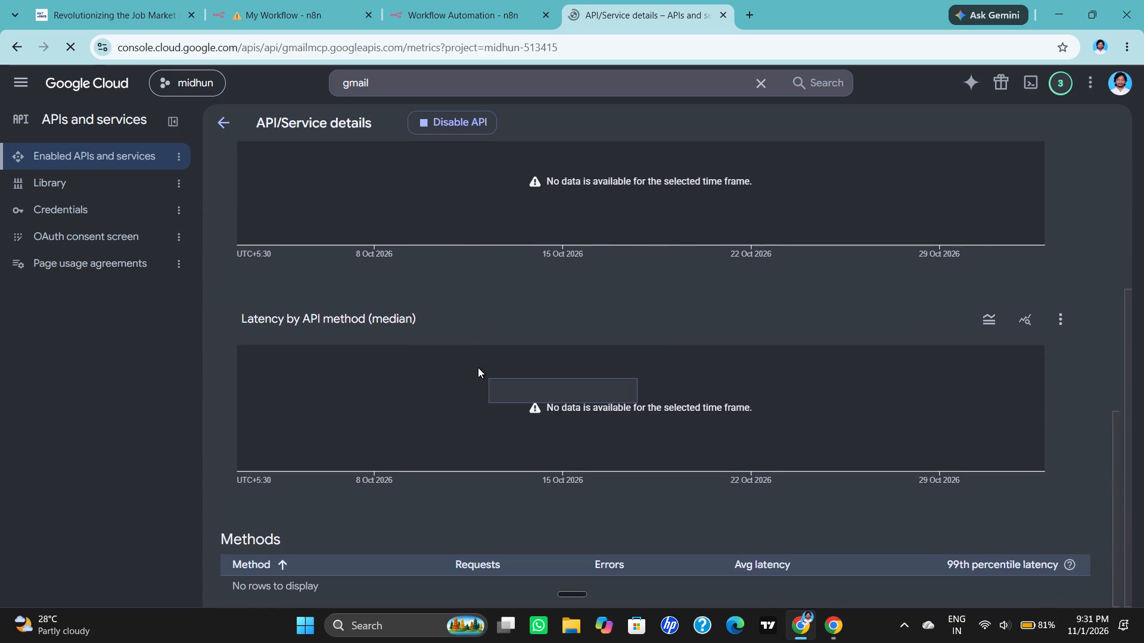
{"action": "scroll", "coordinate": [478, 367], "scroll_direction": "up", "scroll_amount": 11}
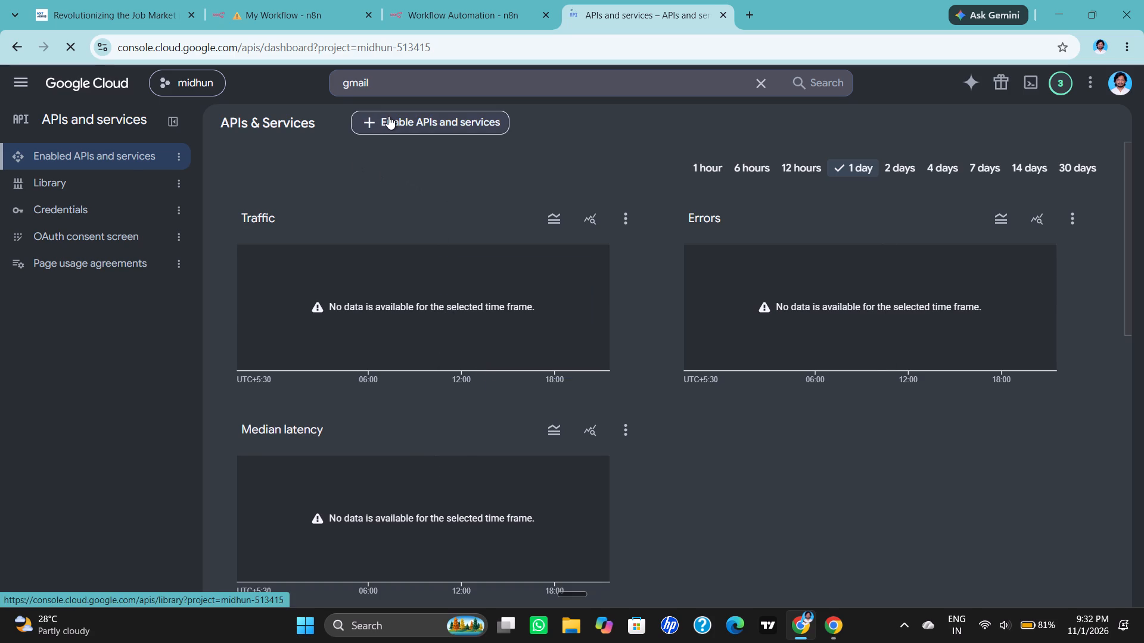
Search the API Library for "gmail api" and open the Gmail API's product page in the midhun project.
{"action": "left_click", "coordinate": [371, 117]}
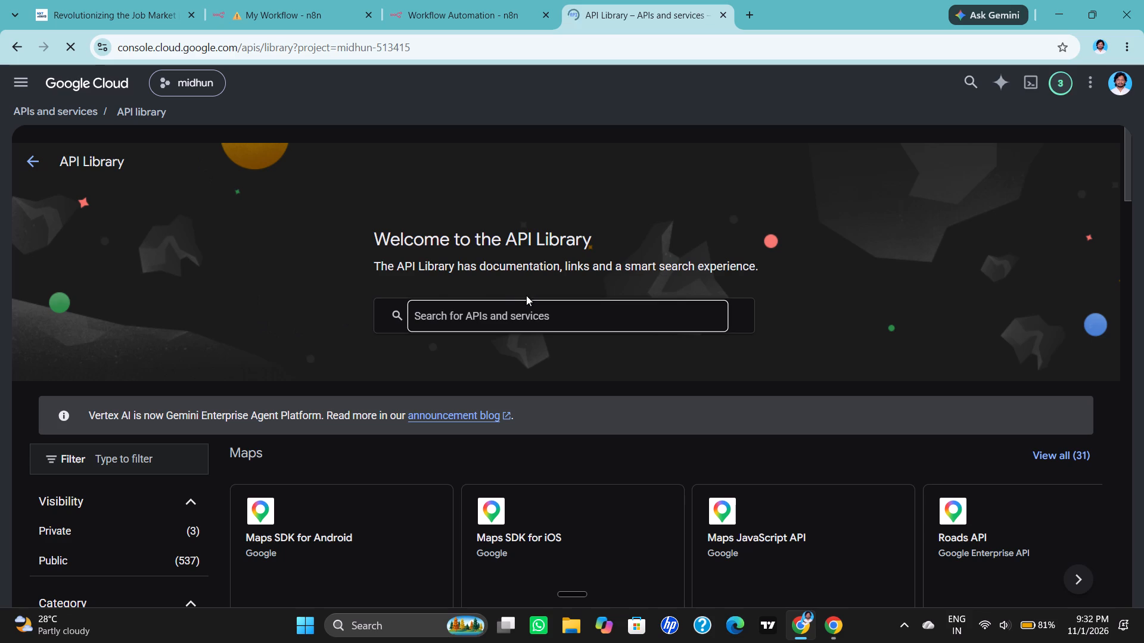
{"action": "left_click", "coordinate": [538, 310]}
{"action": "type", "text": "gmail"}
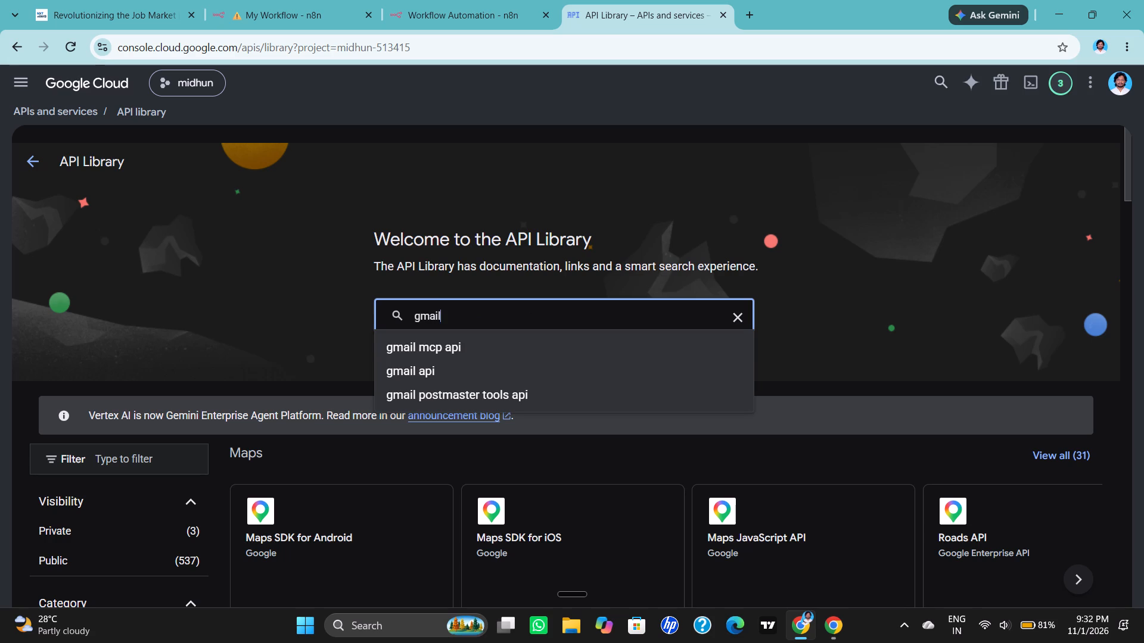
{"action": "left_click", "coordinate": [440, 369]}
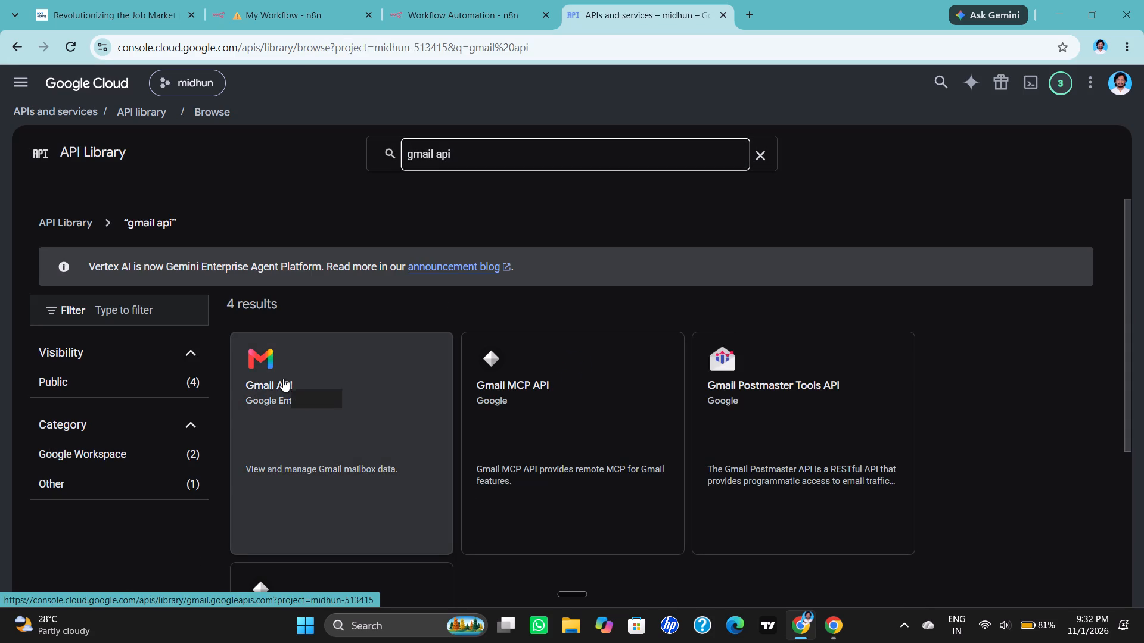
{"action": "left_click", "coordinate": [369, 385]}
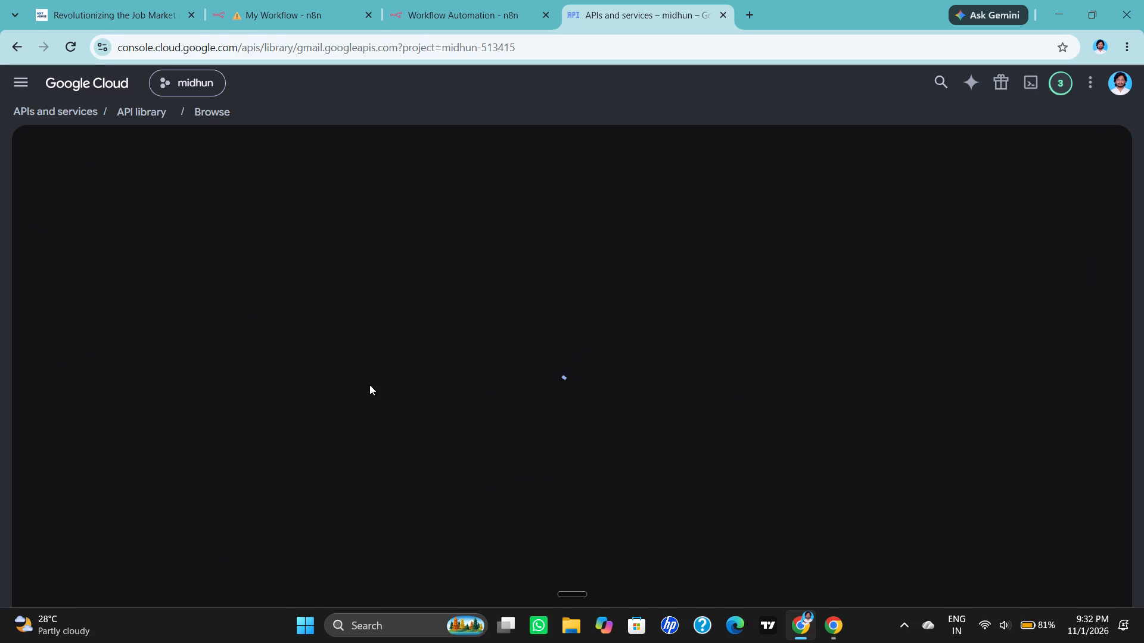
Switch to the My Workflow n8n tab and review the connection fields of the Gmail account 6844 credential.
{"action": "left_click", "coordinate": [232, 1]}
{"action": "scroll", "coordinate": [614, 361], "scroll_direction": "down", "scroll_amount": 2}
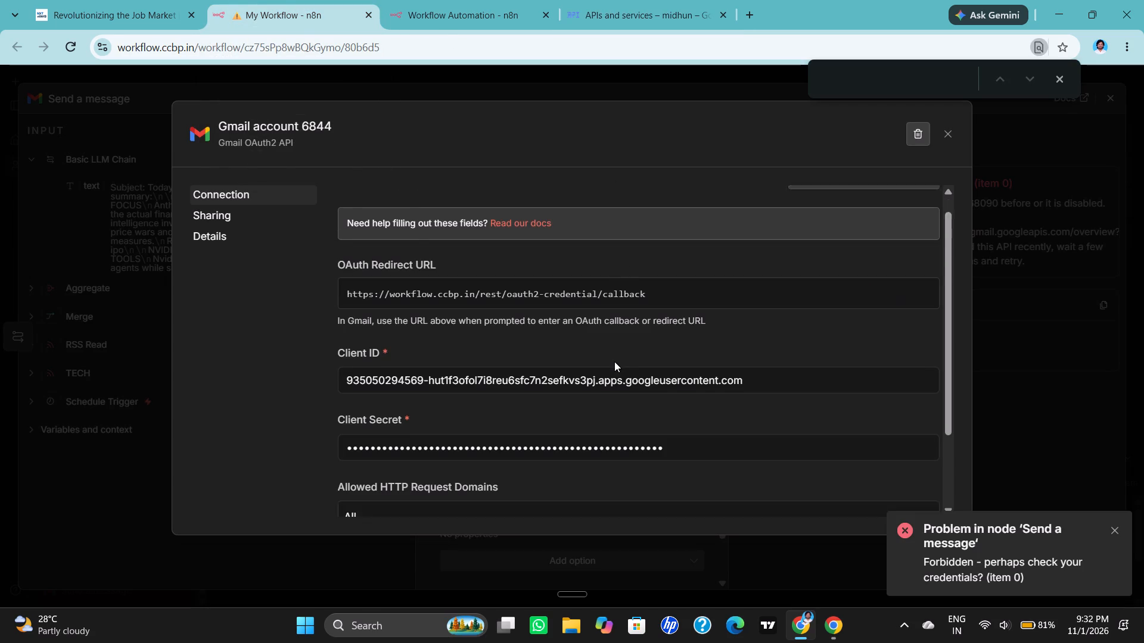
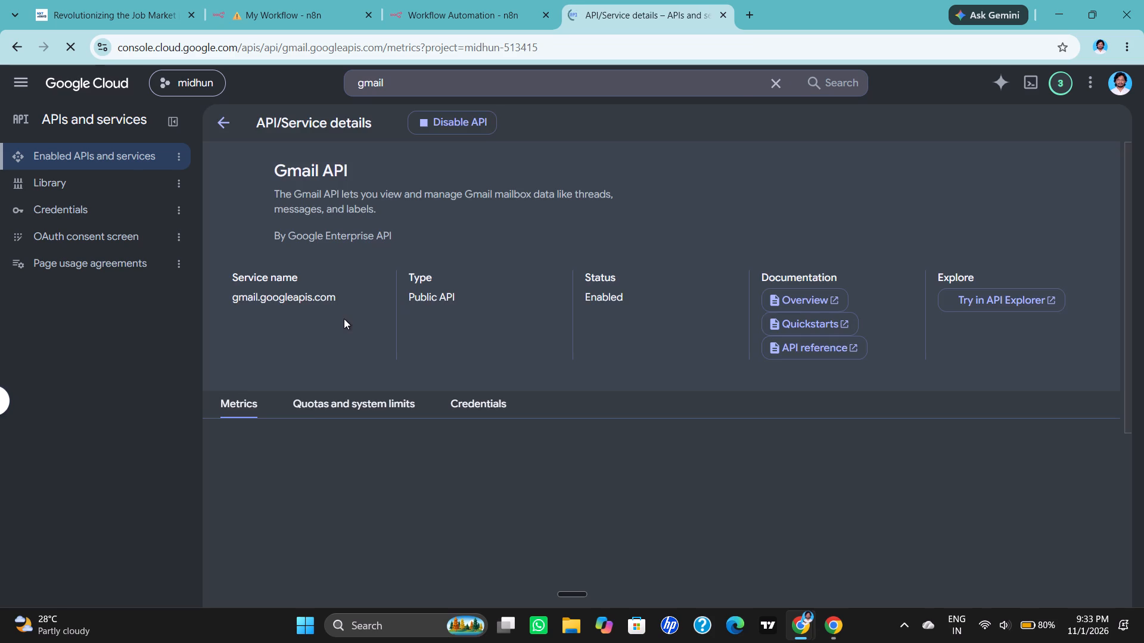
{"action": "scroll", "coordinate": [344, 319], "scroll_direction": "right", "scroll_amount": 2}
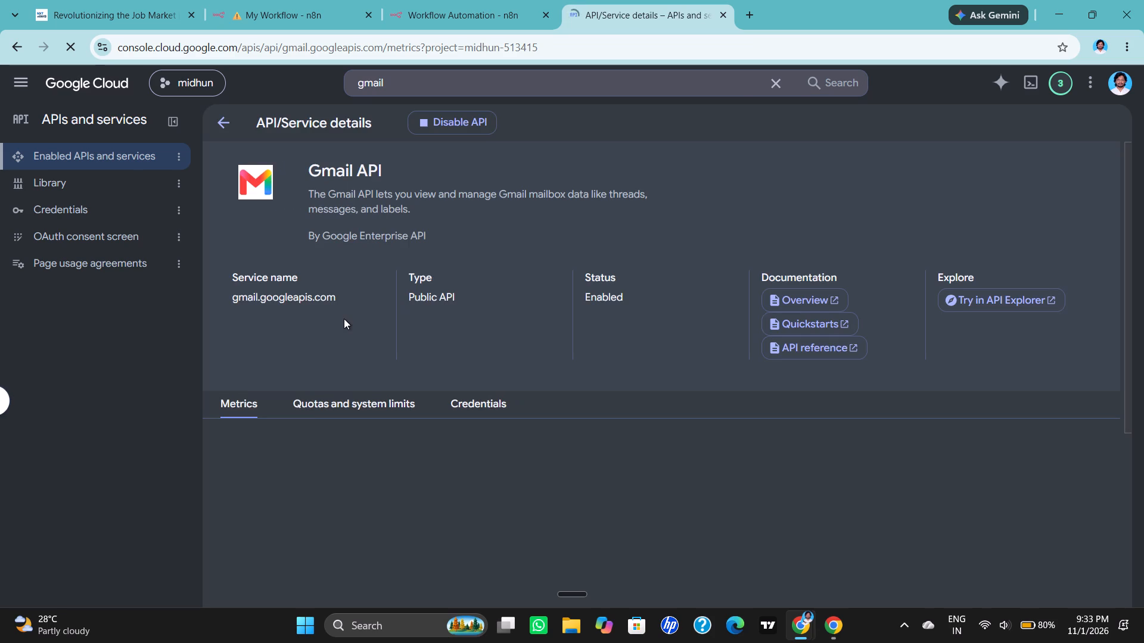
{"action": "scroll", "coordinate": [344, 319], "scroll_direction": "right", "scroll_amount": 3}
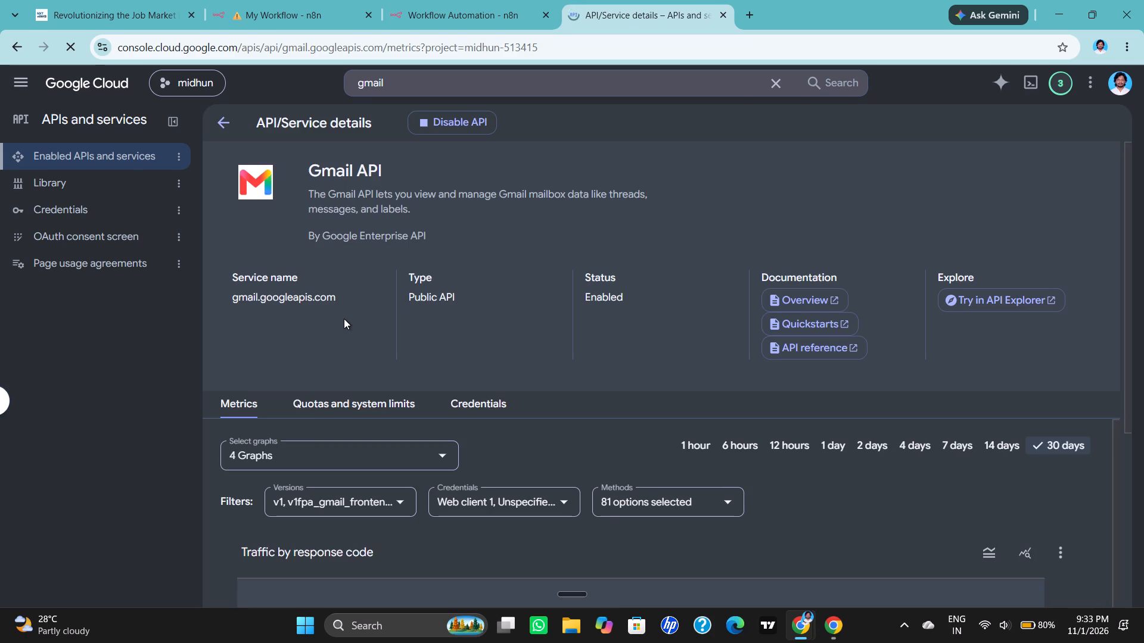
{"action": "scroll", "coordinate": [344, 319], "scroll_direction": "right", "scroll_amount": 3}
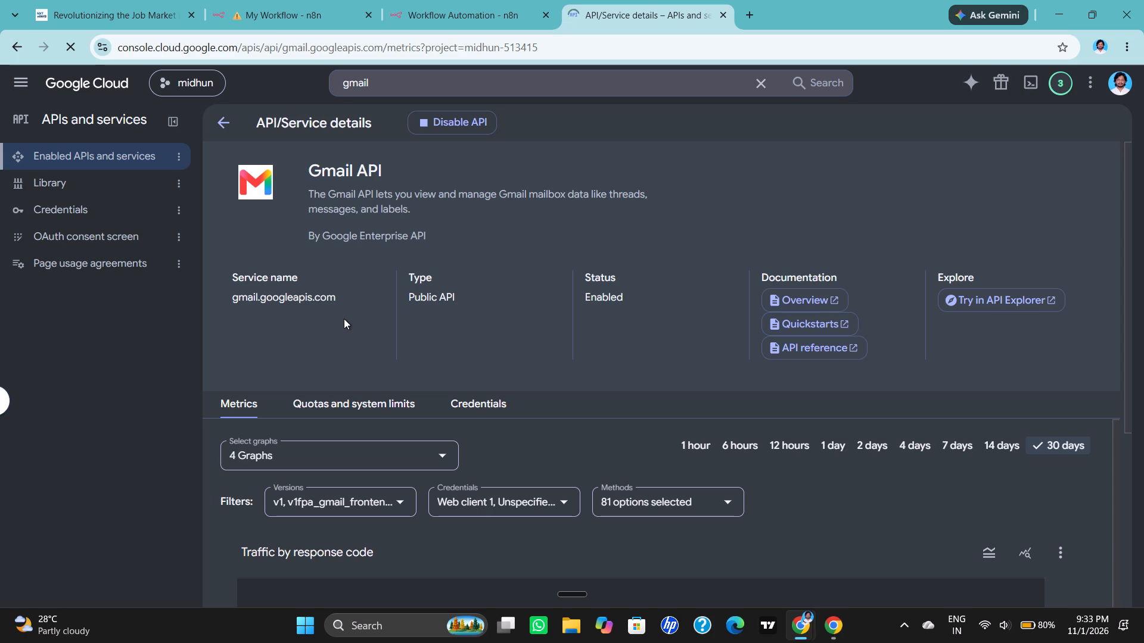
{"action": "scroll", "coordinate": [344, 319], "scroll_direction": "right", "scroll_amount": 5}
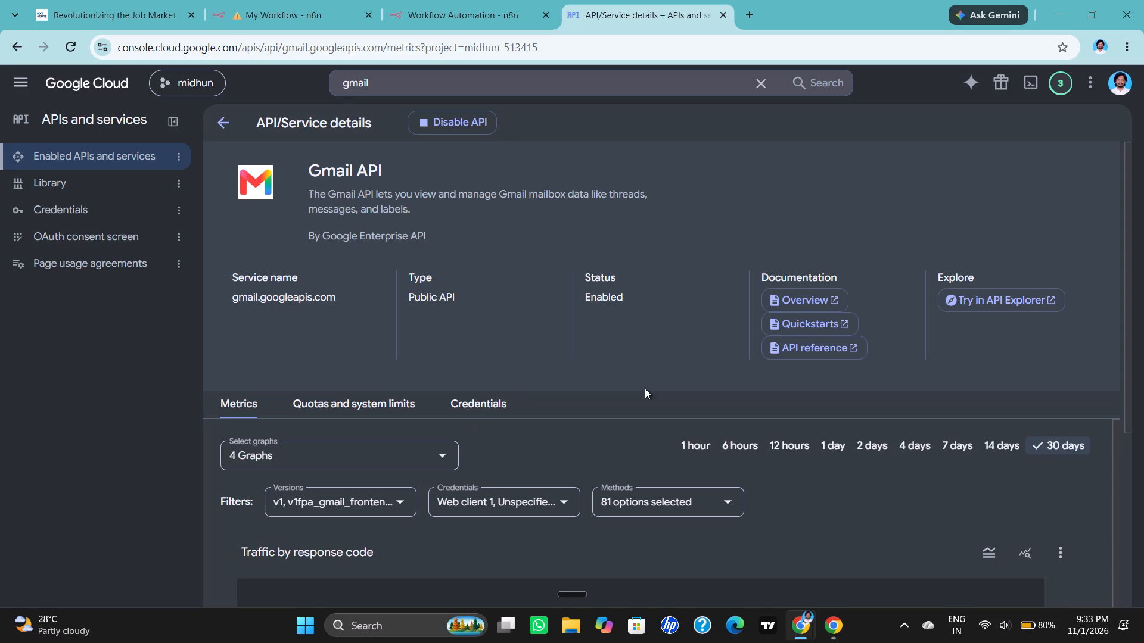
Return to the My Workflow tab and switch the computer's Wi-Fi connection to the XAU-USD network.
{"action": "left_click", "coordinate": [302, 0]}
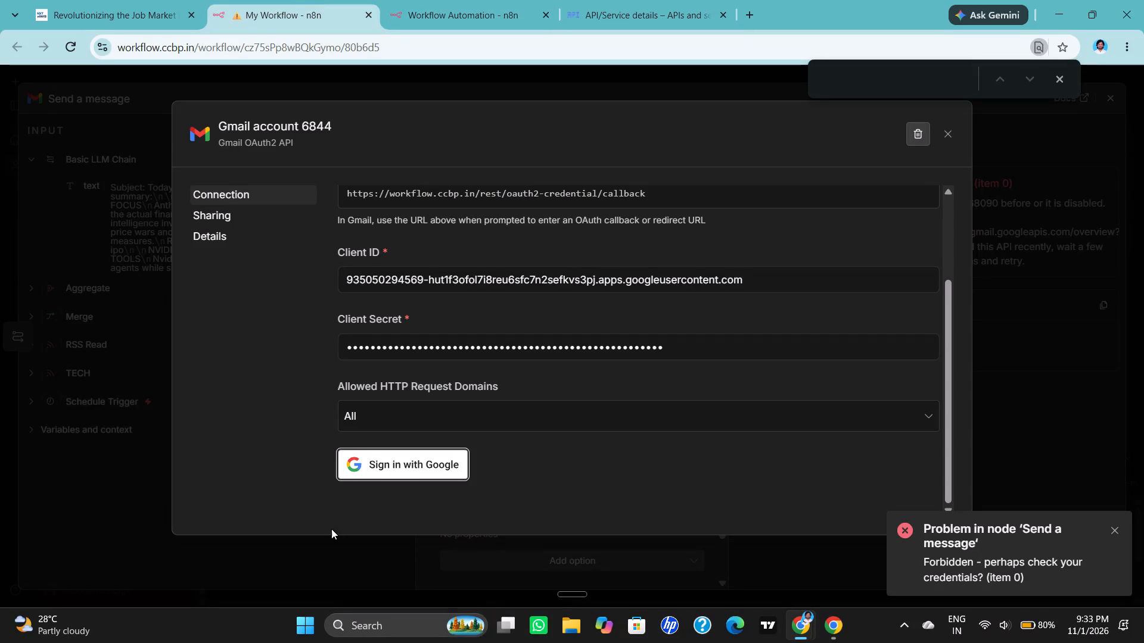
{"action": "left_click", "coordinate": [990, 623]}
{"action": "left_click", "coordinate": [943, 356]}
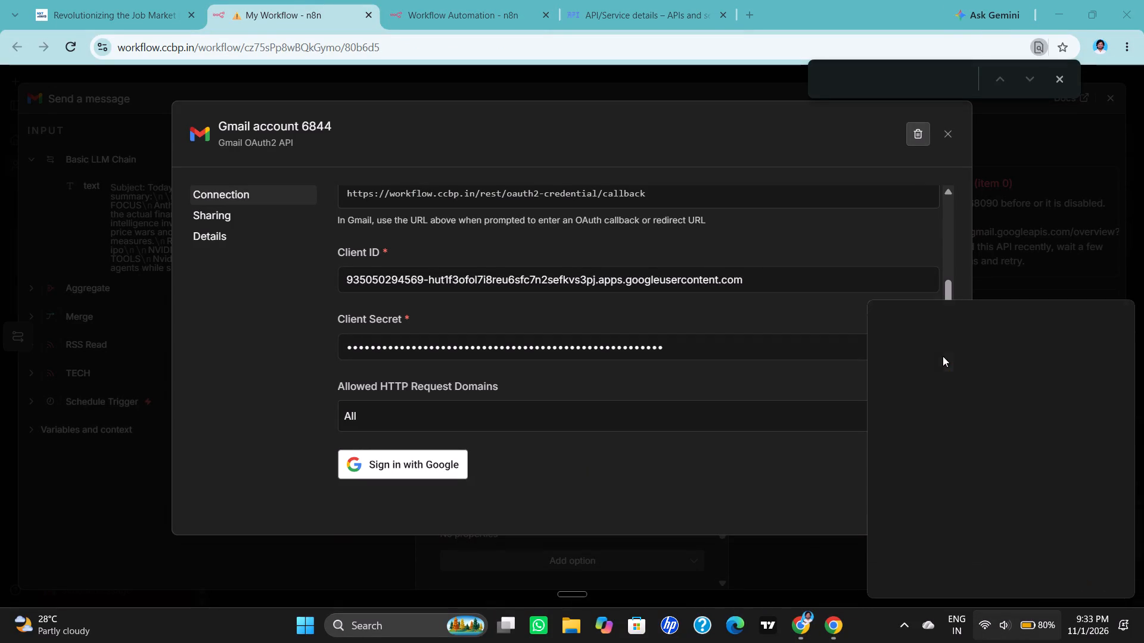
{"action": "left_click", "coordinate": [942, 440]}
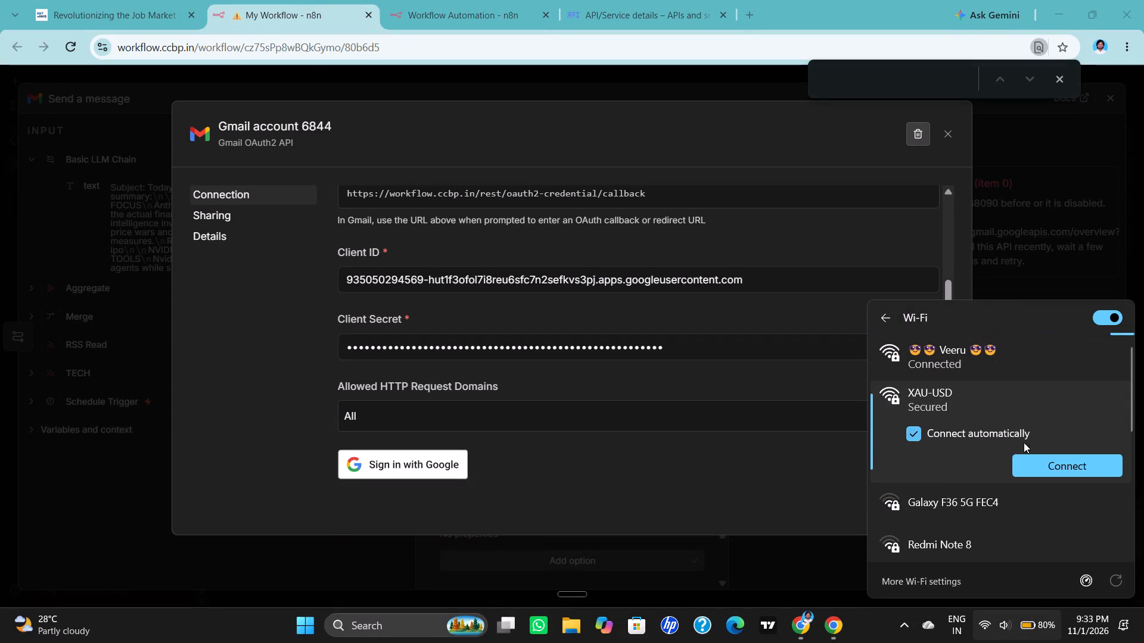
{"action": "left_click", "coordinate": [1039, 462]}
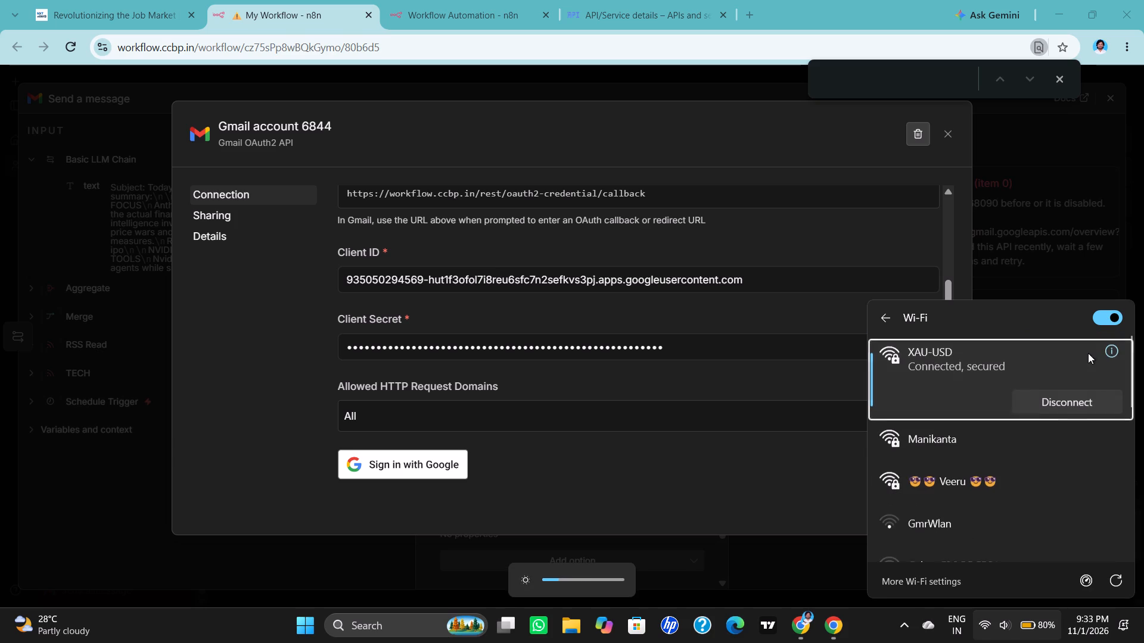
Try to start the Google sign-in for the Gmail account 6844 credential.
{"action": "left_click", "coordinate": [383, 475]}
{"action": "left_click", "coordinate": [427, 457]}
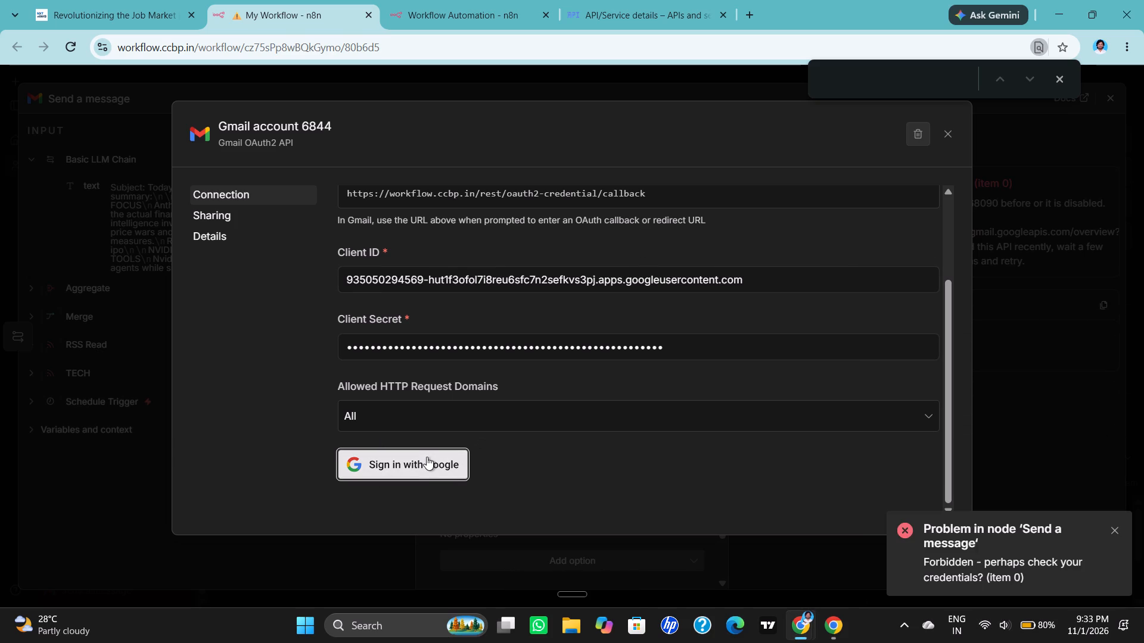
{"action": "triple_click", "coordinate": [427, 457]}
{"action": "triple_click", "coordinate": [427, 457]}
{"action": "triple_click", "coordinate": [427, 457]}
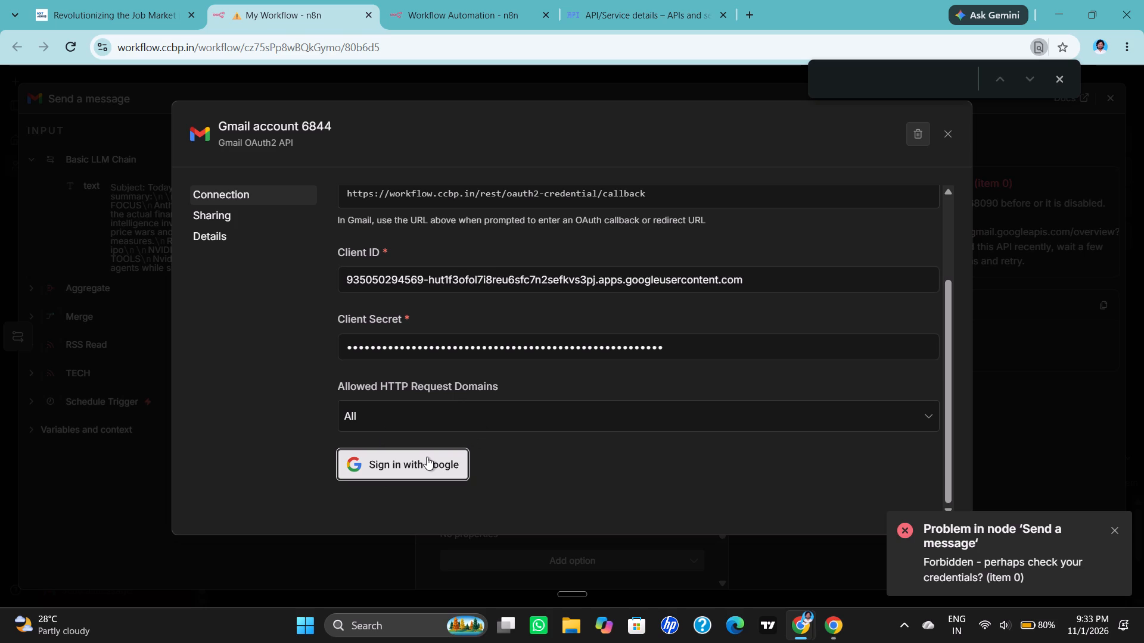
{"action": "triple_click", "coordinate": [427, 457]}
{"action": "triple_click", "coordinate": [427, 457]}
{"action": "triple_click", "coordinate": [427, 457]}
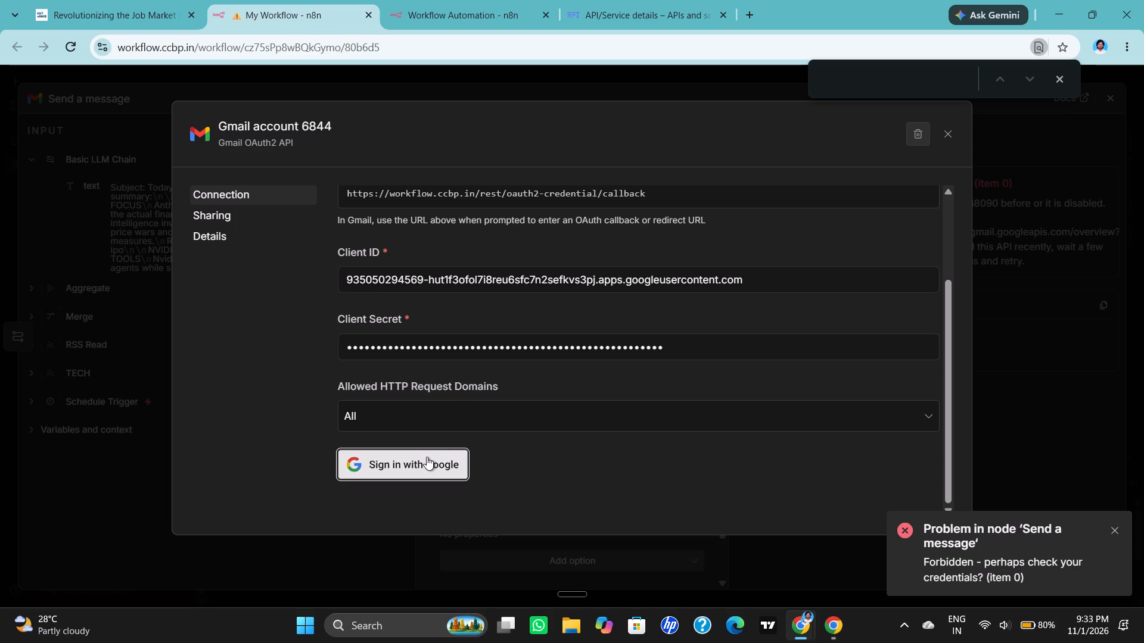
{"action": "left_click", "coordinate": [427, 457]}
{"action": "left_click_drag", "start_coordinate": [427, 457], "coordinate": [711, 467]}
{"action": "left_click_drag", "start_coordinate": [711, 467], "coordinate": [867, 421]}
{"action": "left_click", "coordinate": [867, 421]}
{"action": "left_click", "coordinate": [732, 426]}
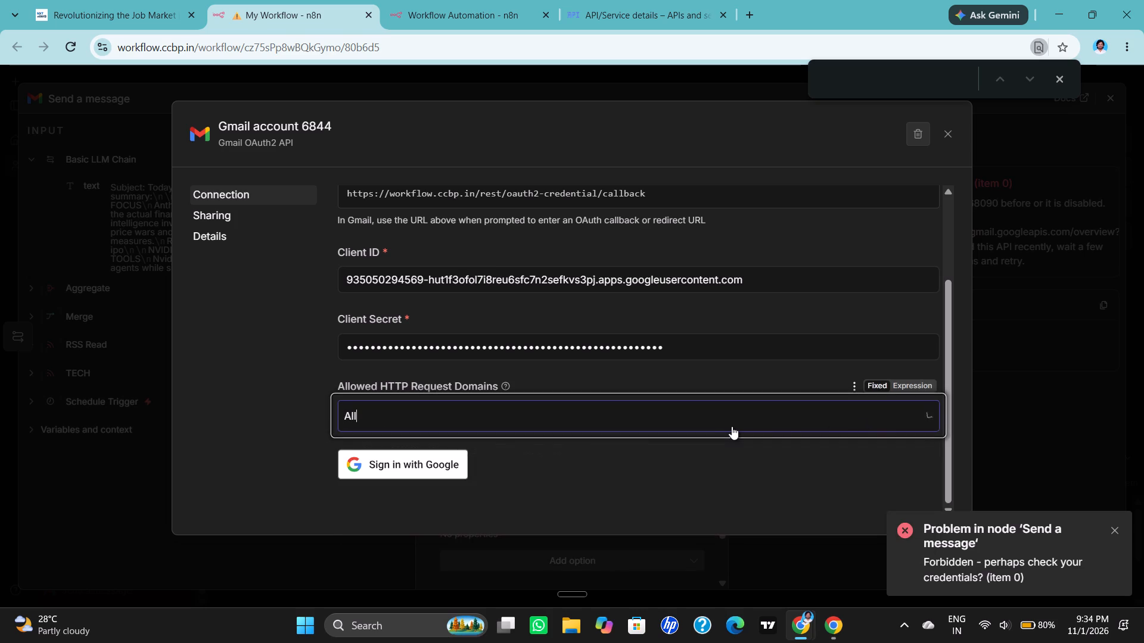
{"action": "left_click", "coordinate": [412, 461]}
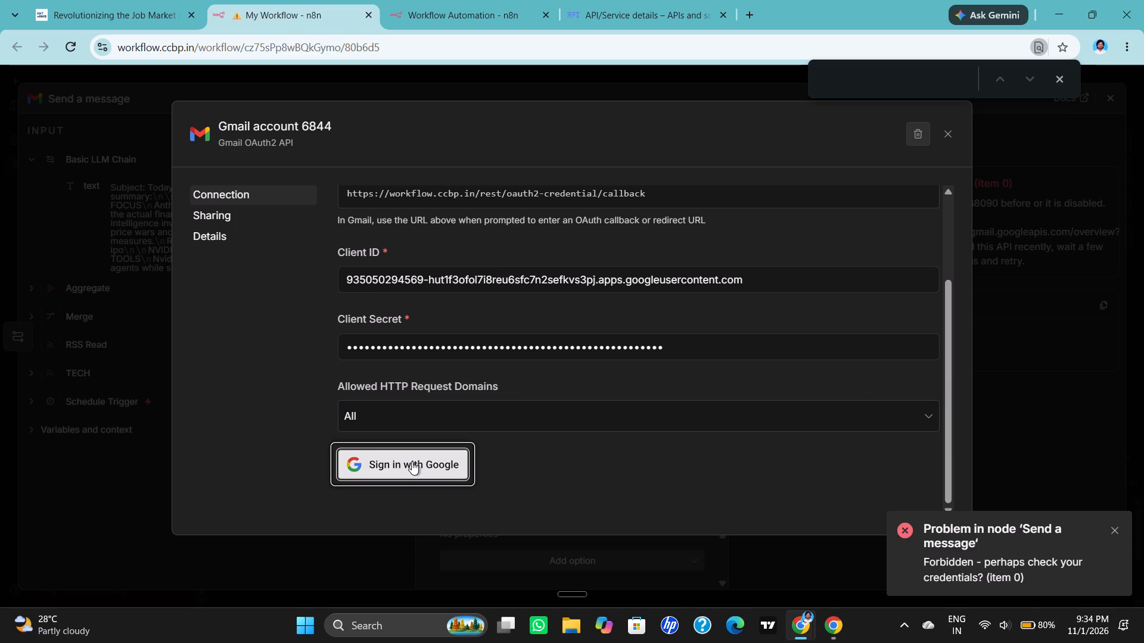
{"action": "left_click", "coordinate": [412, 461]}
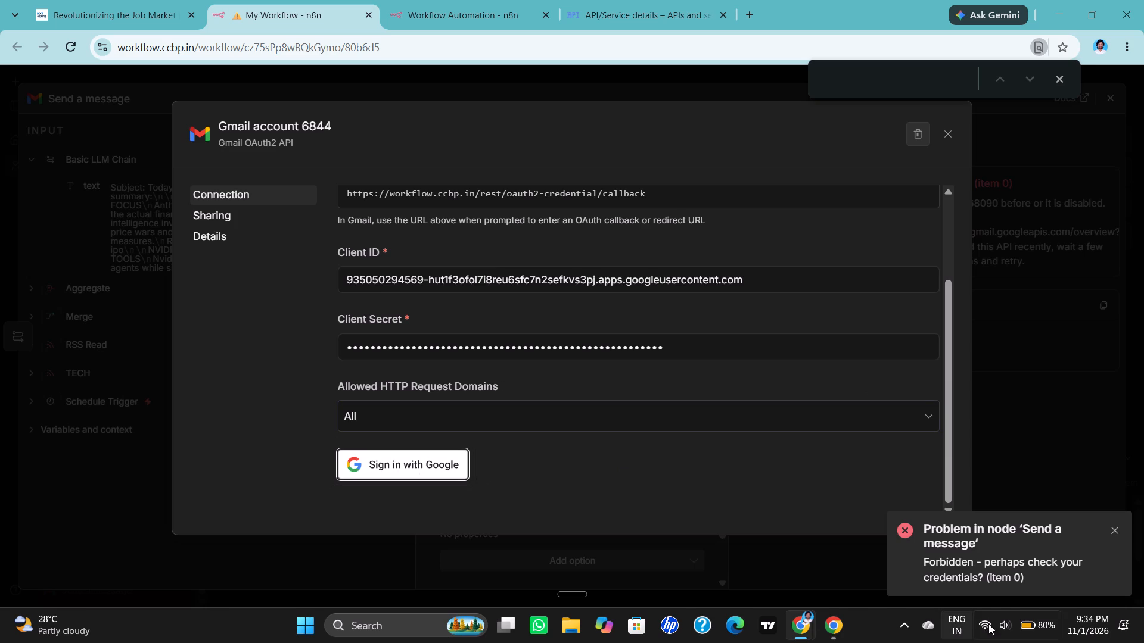
Switch the computer's Wi-Fi connection to the Manikanta network.
{"action": "left_click", "coordinate": [983, 623]}
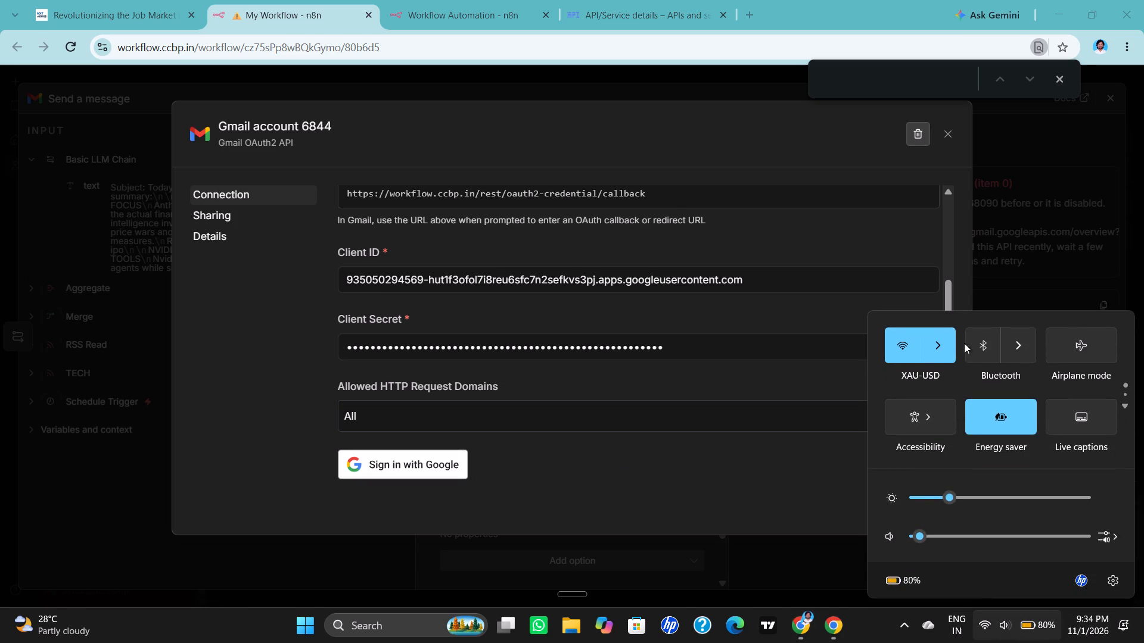
{"action": "left_click", "coordinate": [931, 340]}
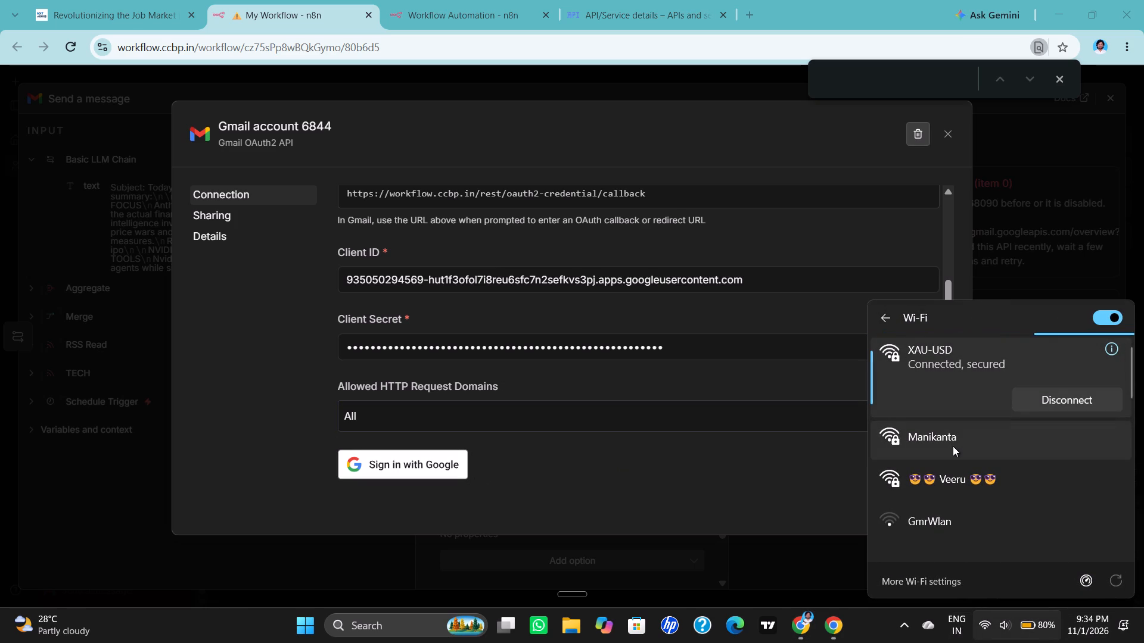
{"action": "left_click", "coordinate": [953, 448]}
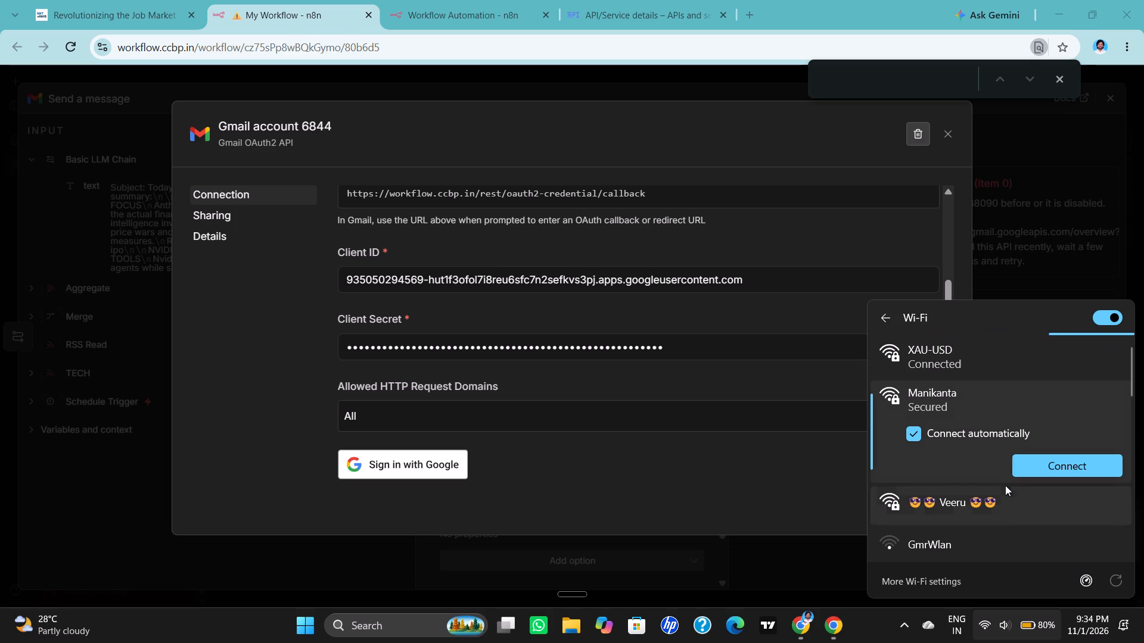
{"action": "left_click", "coordinate": [1058, 464]}
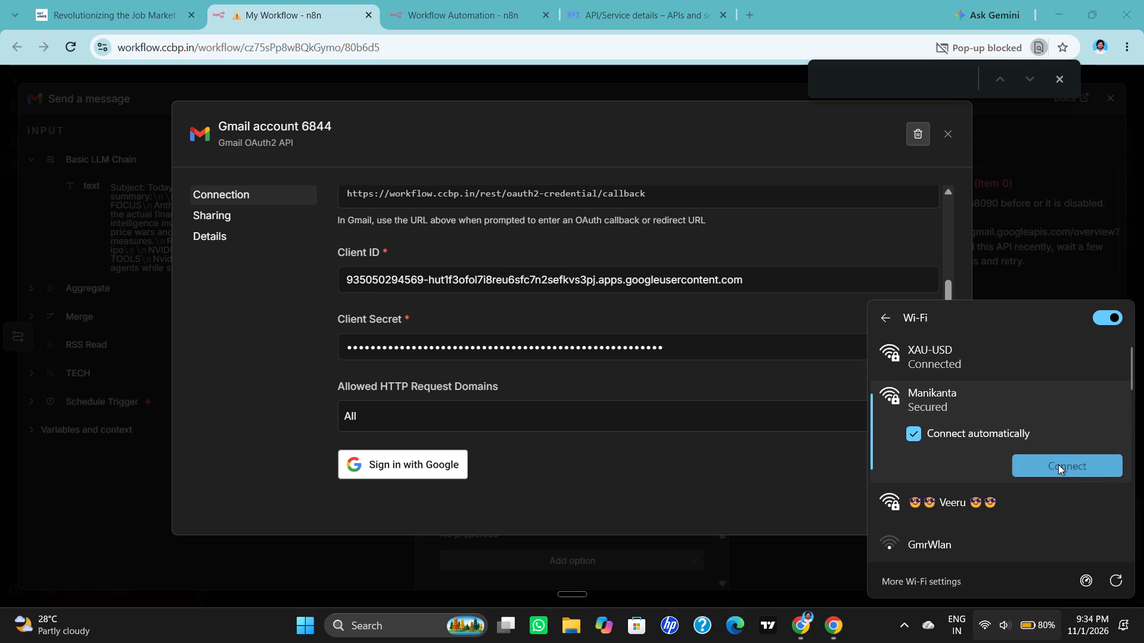
{"action": "left_click", "coordinate": [1014, 46]}
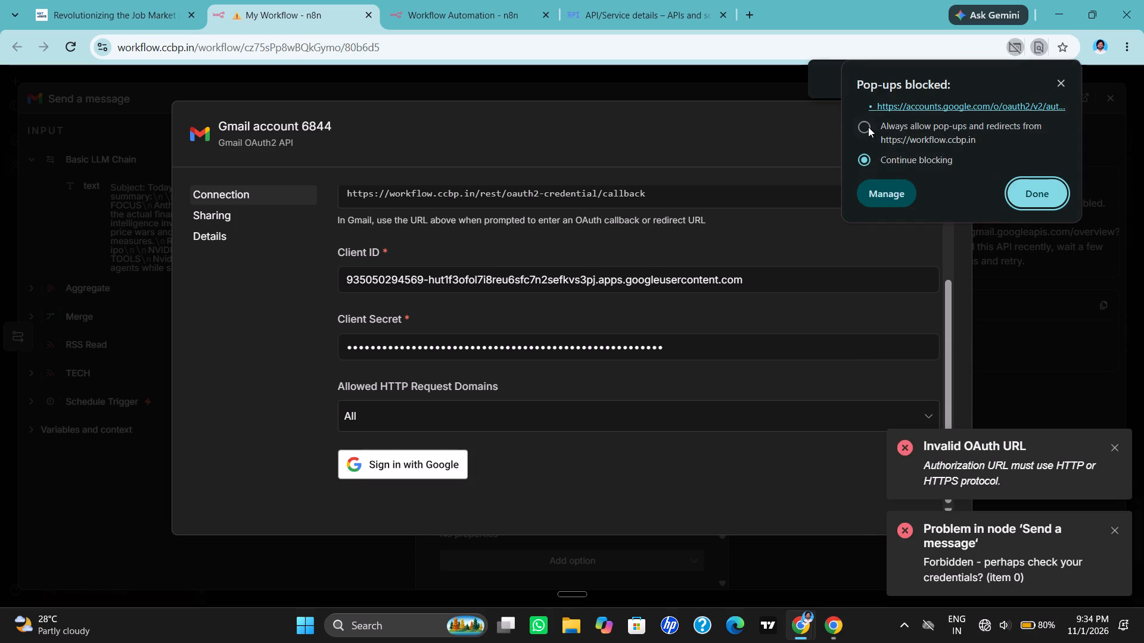
{"action": "left_click", "coordinate": [868, 127]}
{"action": "left_click", "coordinate": [1036, 195]}
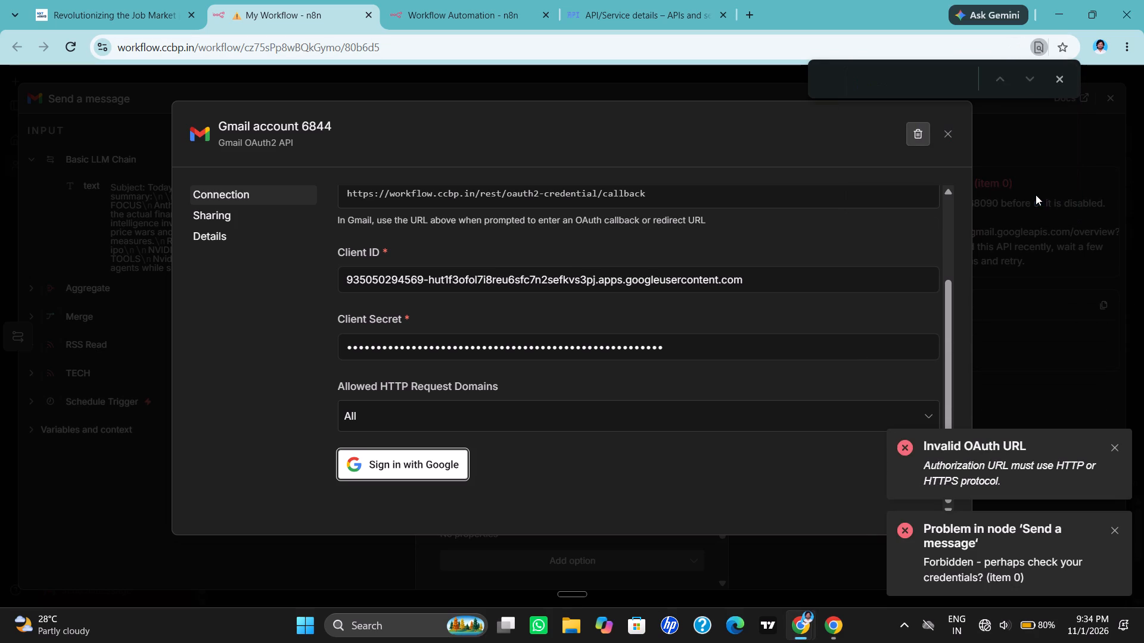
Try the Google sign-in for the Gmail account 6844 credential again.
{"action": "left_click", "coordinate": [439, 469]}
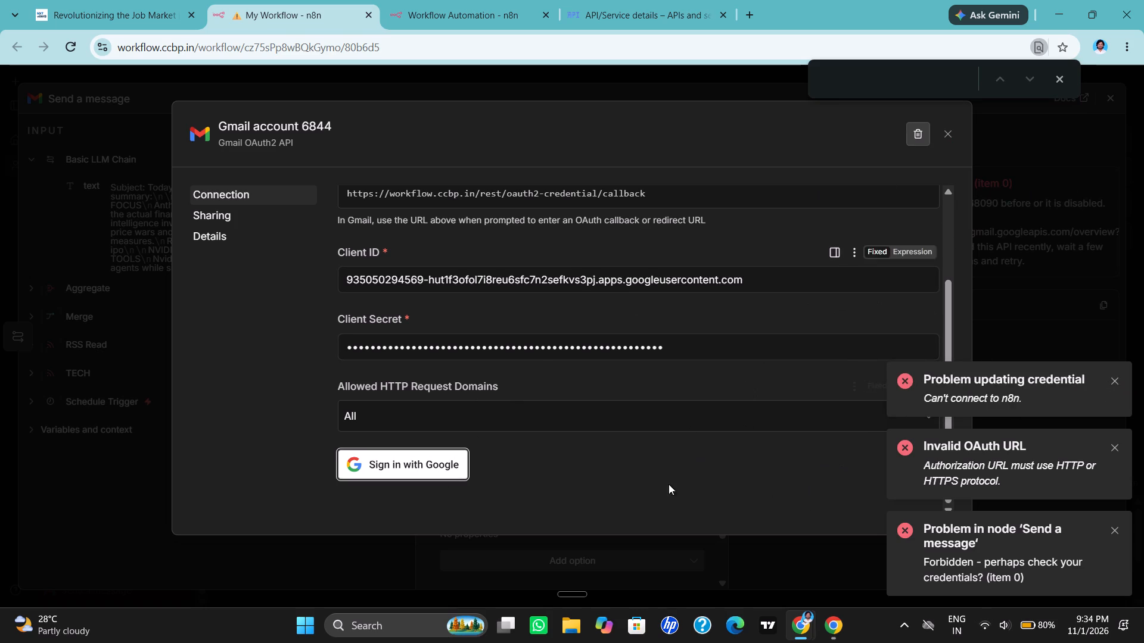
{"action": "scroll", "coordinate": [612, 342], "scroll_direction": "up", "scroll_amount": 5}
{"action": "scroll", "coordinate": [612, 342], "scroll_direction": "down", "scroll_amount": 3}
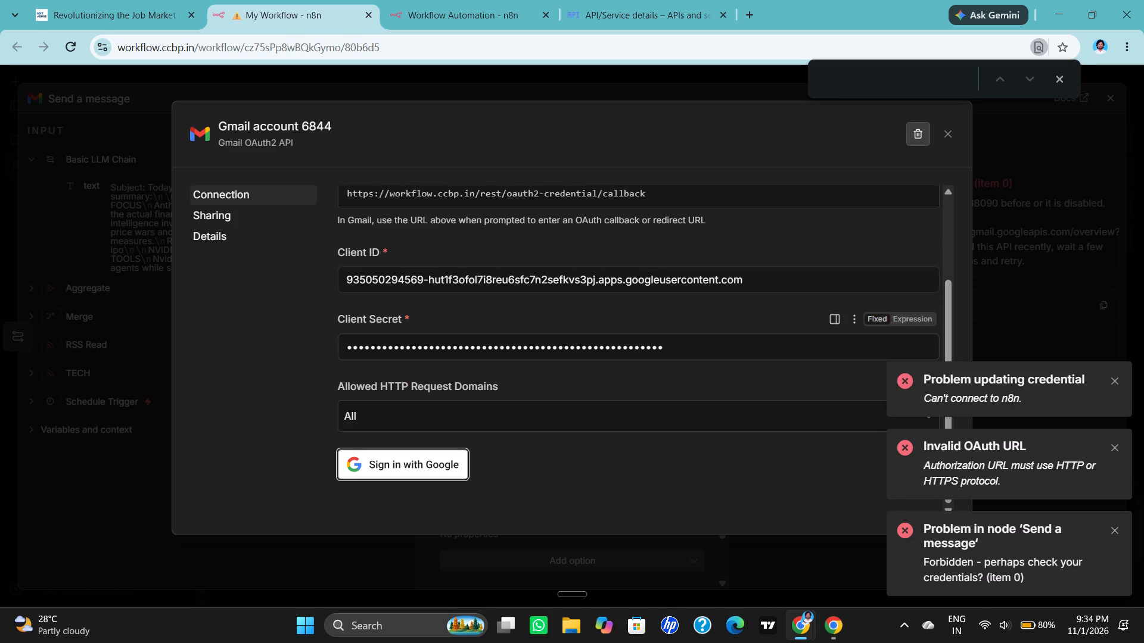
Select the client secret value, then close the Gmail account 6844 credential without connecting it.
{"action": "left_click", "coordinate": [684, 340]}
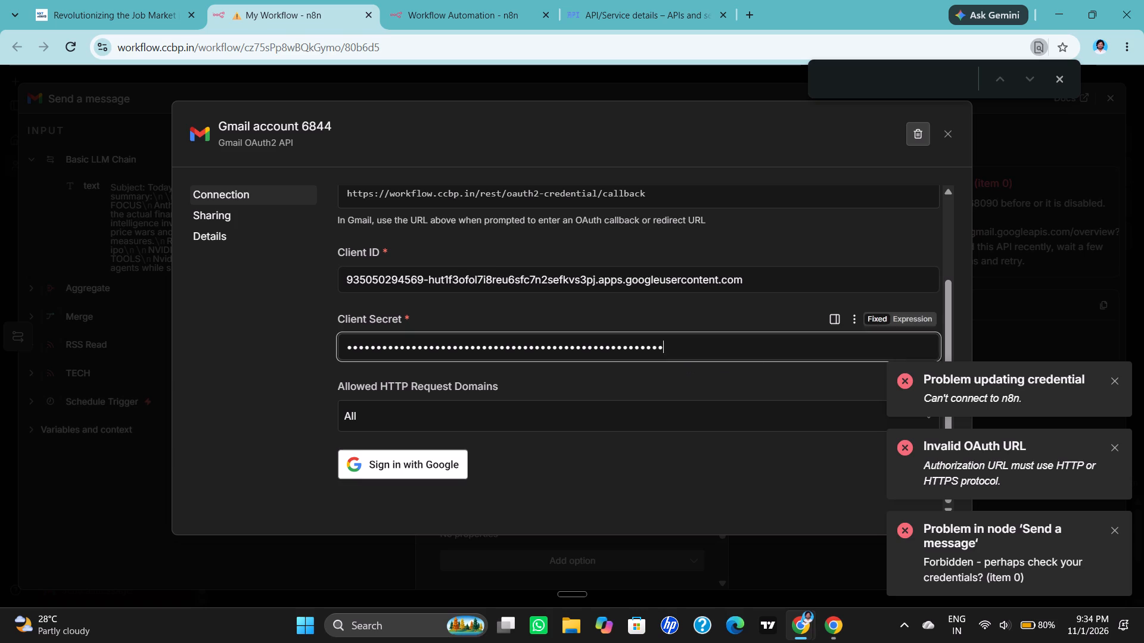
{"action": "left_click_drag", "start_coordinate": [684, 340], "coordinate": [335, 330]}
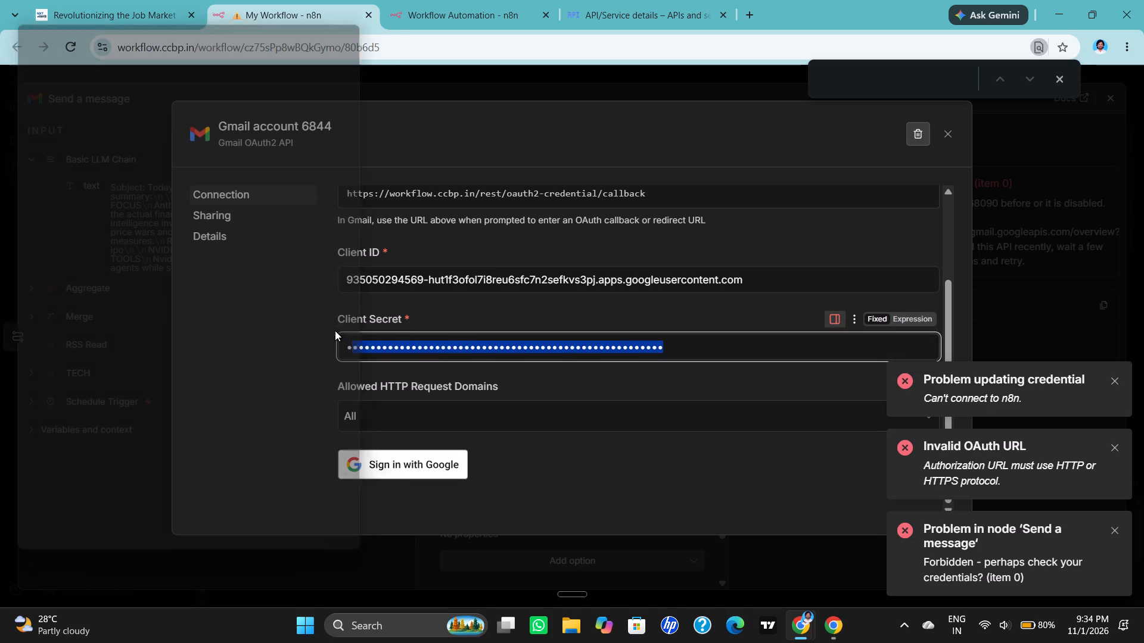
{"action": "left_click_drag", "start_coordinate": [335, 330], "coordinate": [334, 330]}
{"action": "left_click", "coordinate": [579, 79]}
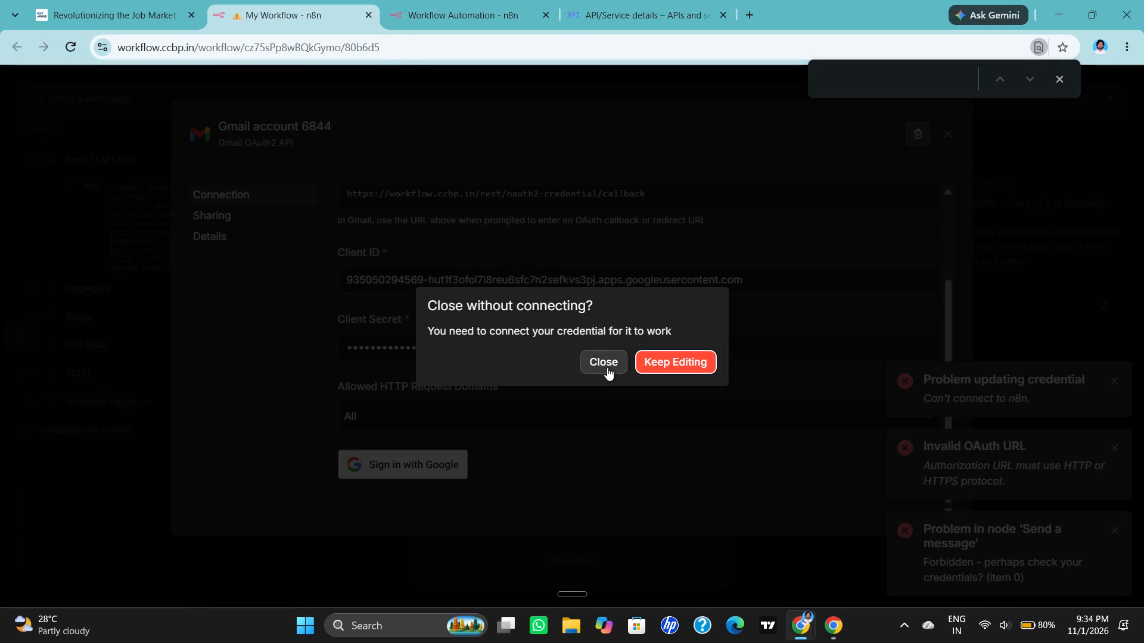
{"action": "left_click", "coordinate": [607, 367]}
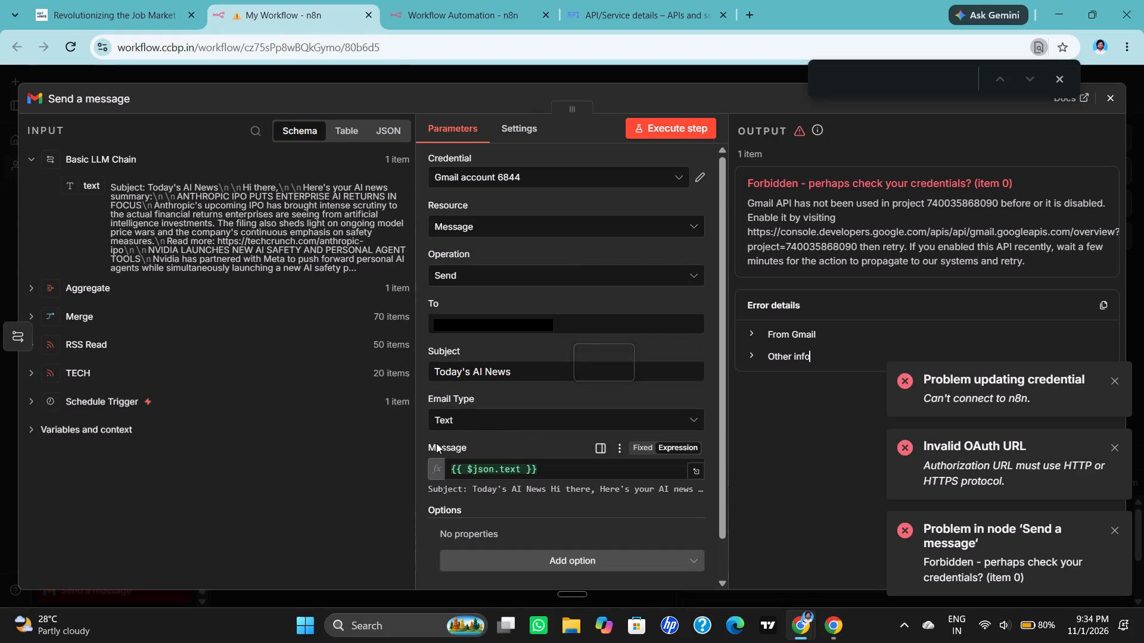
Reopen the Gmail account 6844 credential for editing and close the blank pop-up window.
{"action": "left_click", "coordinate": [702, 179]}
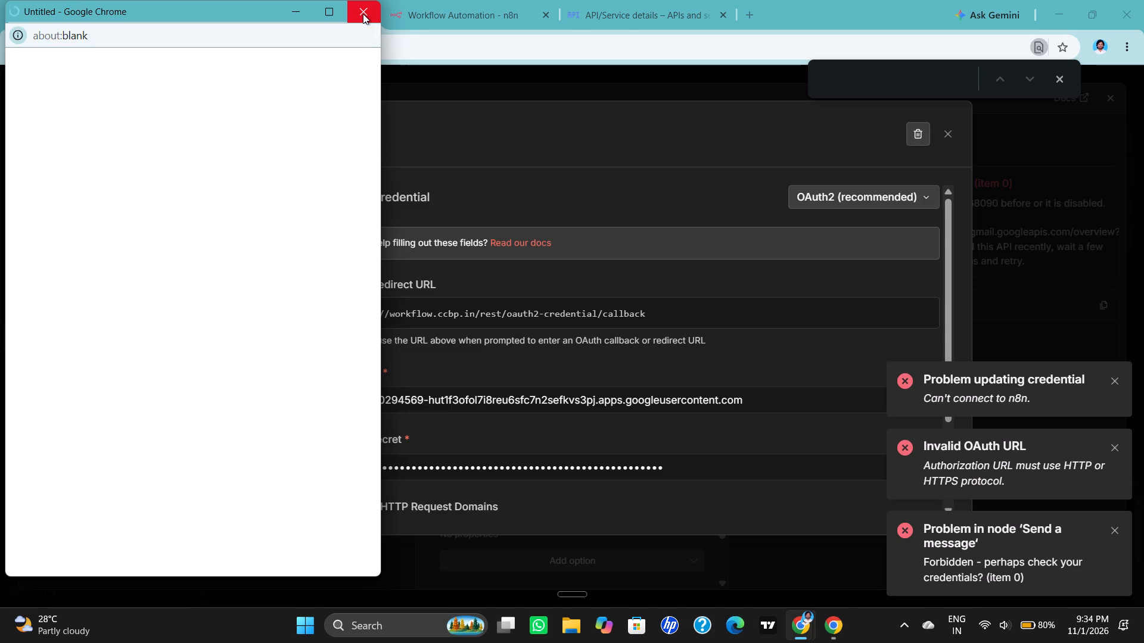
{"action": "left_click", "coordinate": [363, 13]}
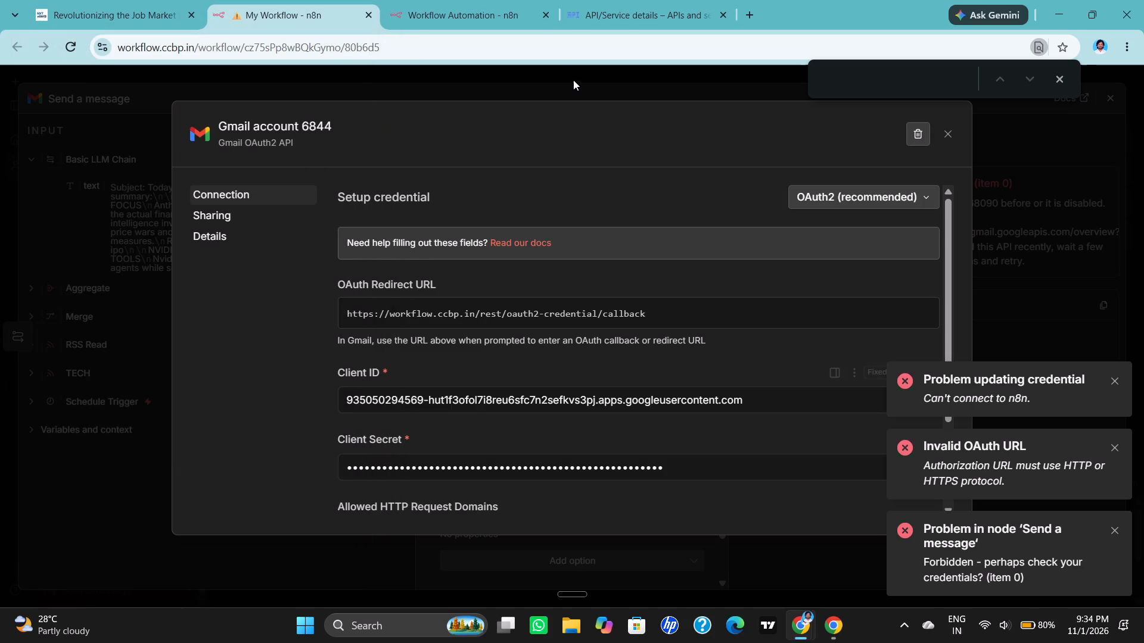
Return to the Google Cloud console tab and go to the midhun project's Cloud overview dashboard.
{"action": "left_click", "coordinate": [604, 0]}
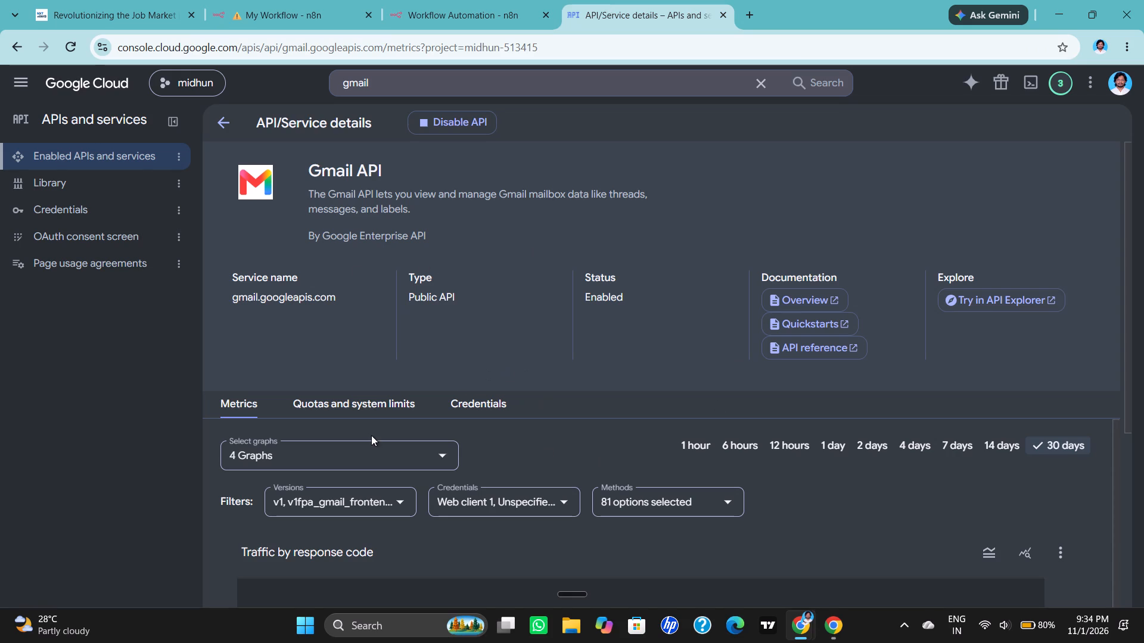
{"action": "left_click", "coordinate": [26, 80]}
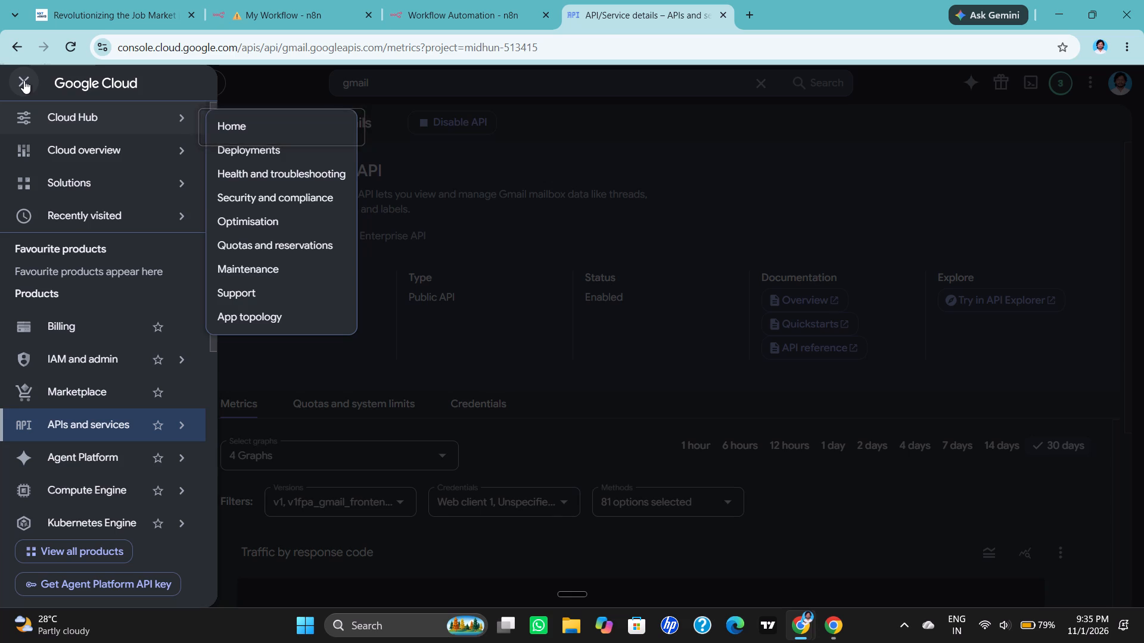
{"action": "left_click", "coordinate": [64, 146]}
{"action": "left_click", "coordinate": [232, 184]}
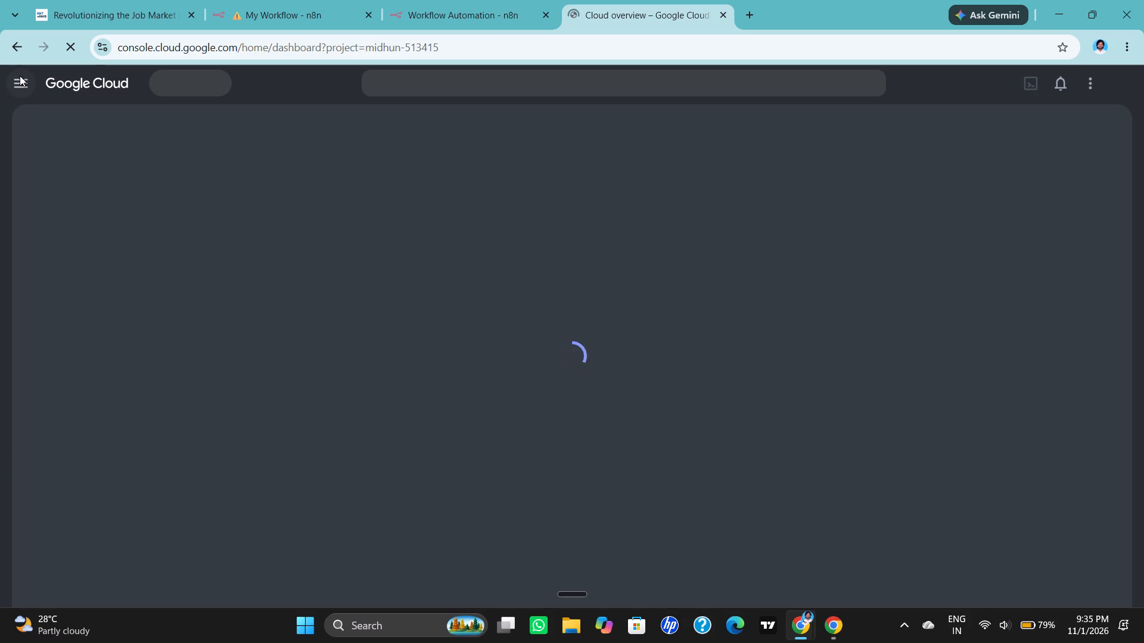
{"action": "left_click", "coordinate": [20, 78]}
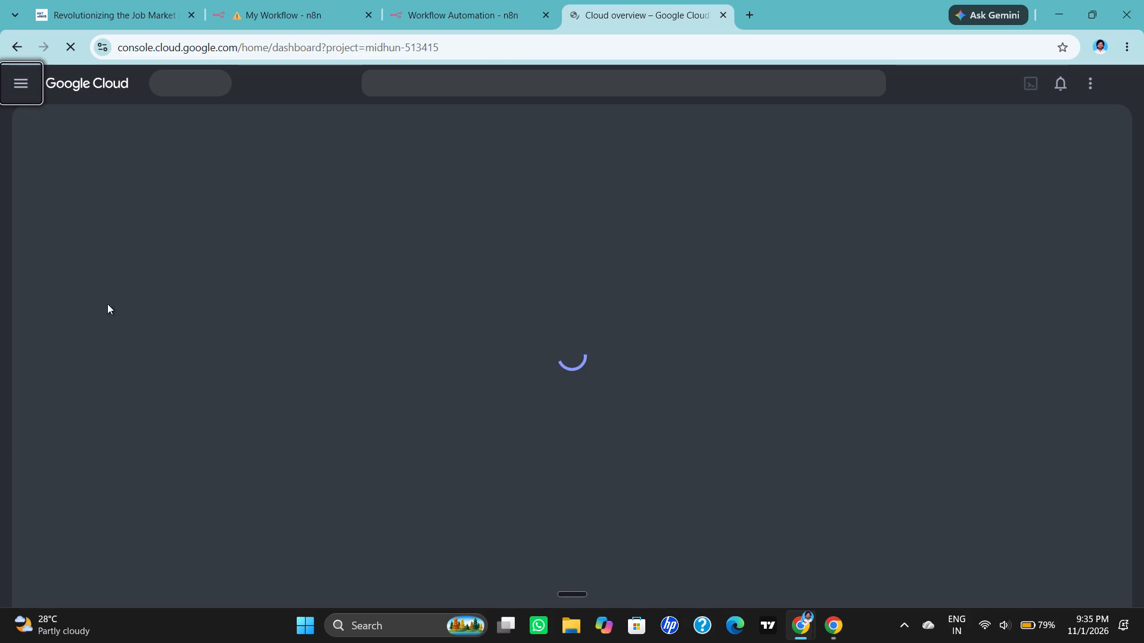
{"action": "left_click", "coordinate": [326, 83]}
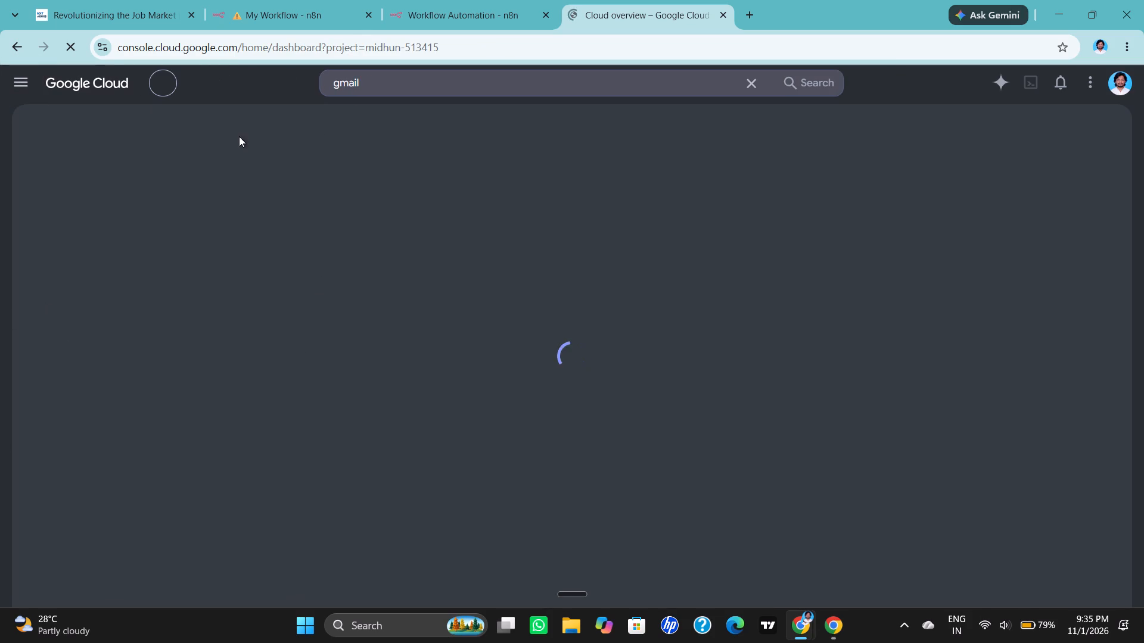
Clear the gmail search and open the All products page of the midhun project.
{"action": "left_click", "coordinate": [746, 84]}
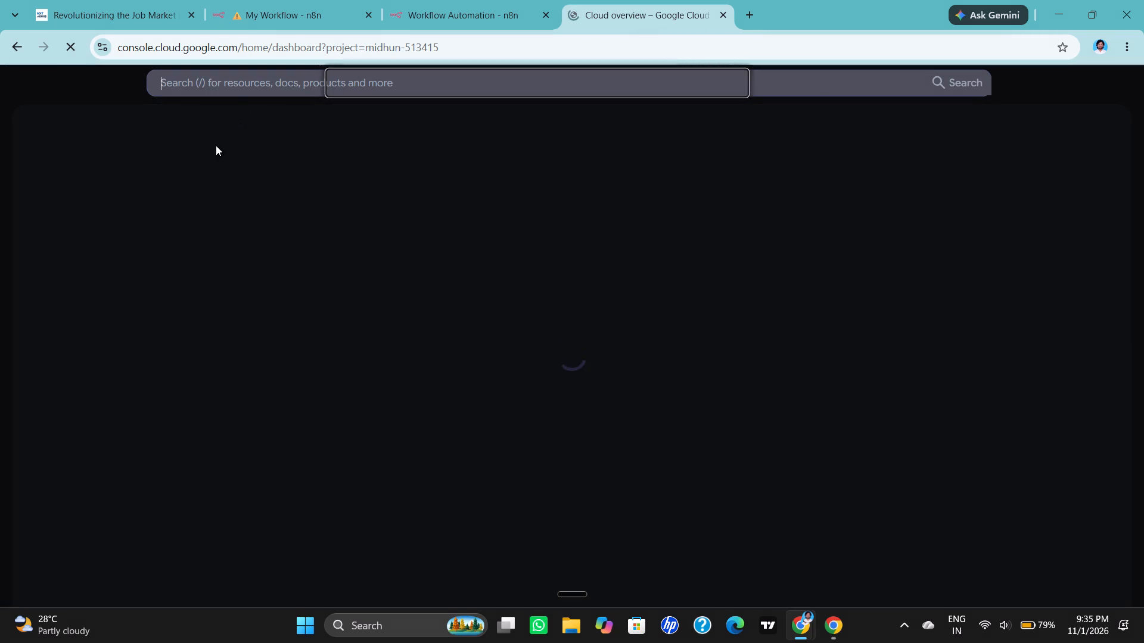
{"action": "scroll", "coordinate": [216, 145], "scroll_direction": "down", "scroll_amount": 1}
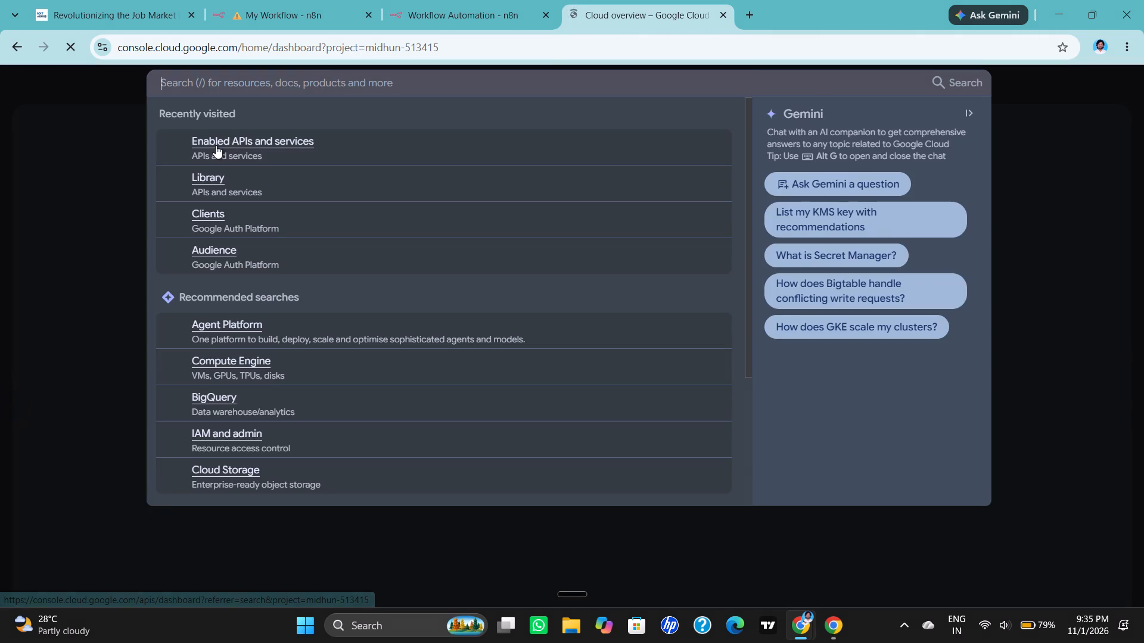
{"action": "scroll", "coordinate": [216, 145], "scroll_direction": "down", "scroll_amount": 1}
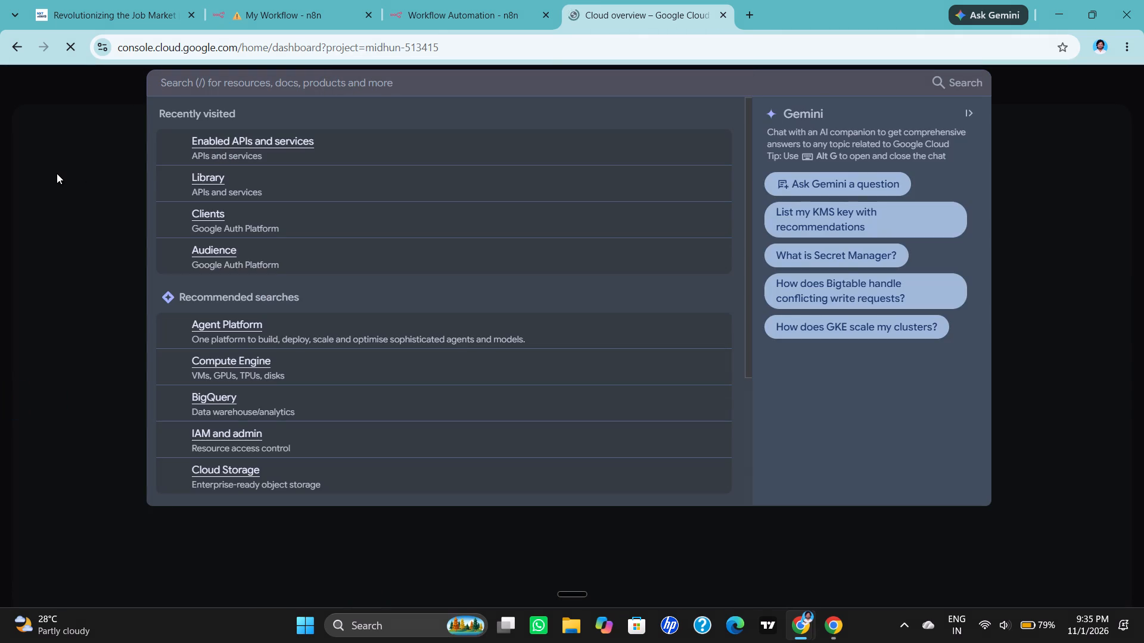
{"action": "left_click", "coordinate": [57, 173]}
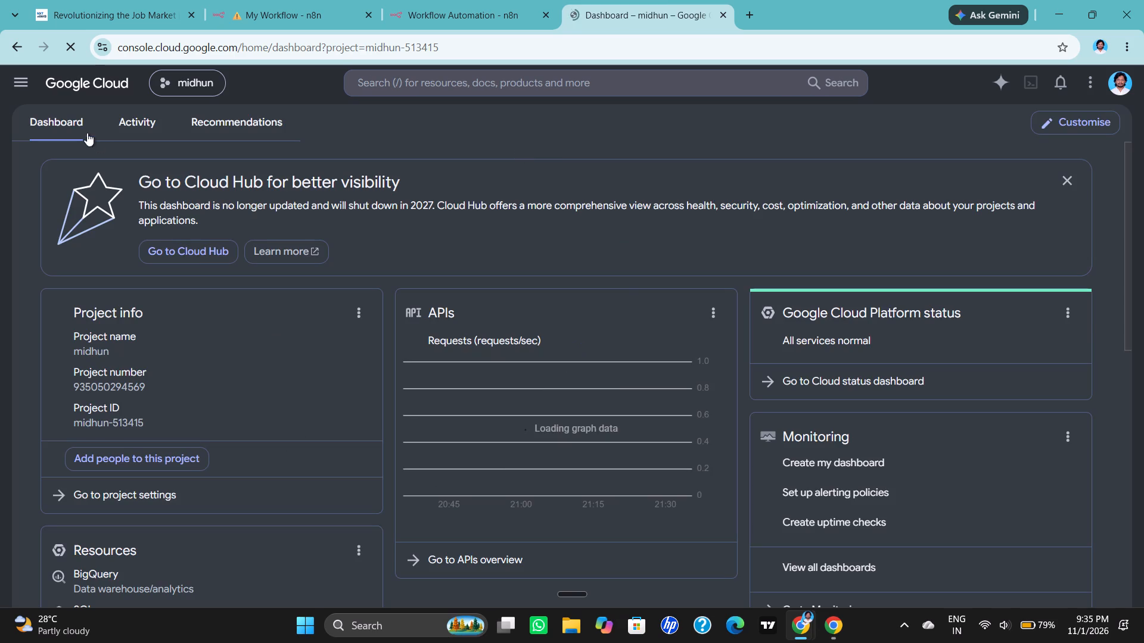
{"action": "left_click", "coordinate": [26, 76]}
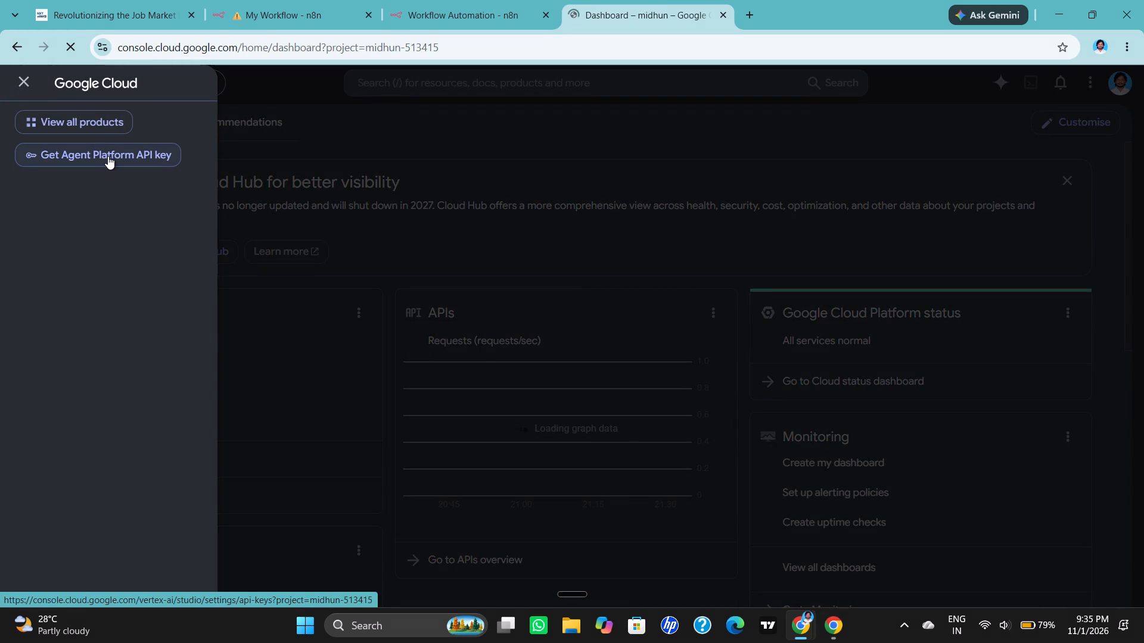
{"action": "left_click", "coordinate": [98, 117]}
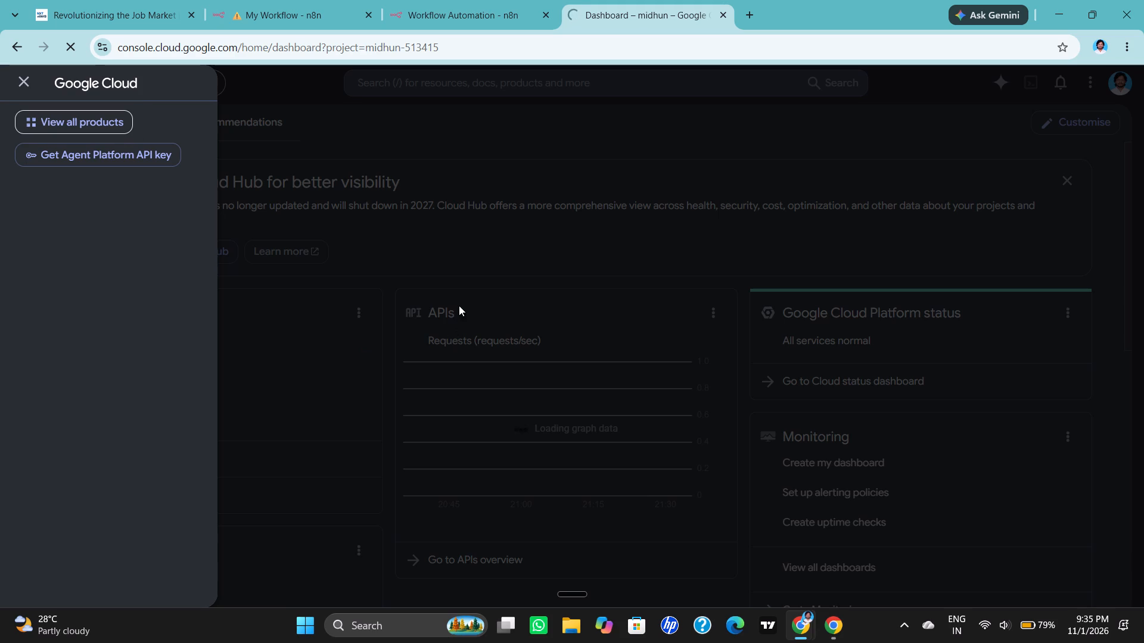
Switch to the My Workflow n8n tab and try signing in with Google from the Gmail account 6844 credential.
{"action": "left_click", "coordinate": [284, 0]}
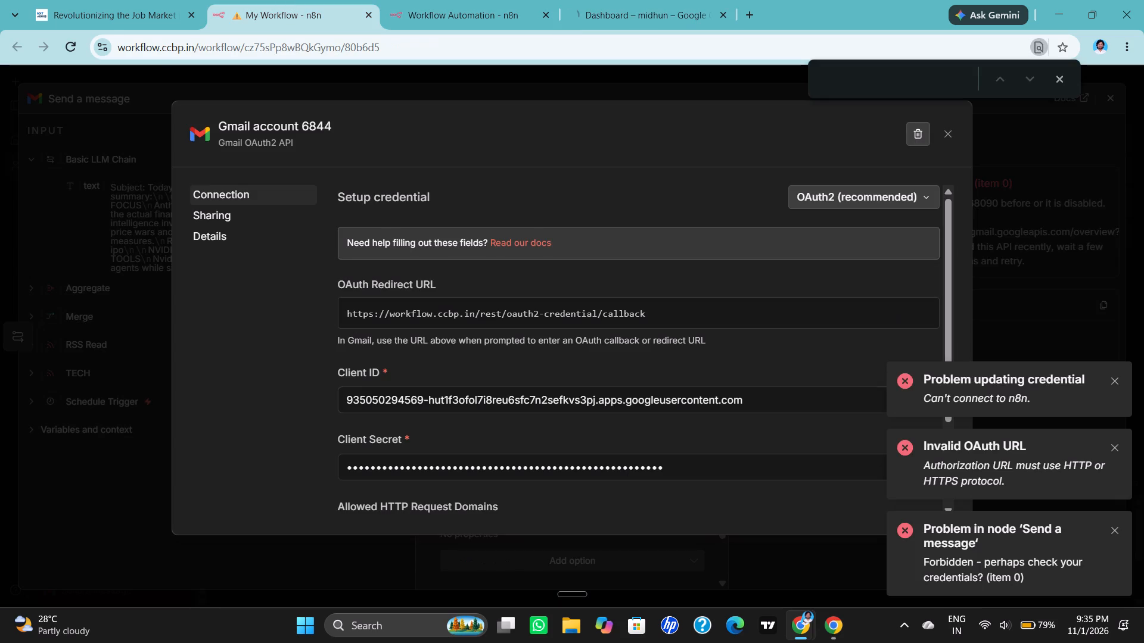
{"action": "scroll", "coordinate": [592, 464], "scroll_direction": "down", "scroll_amount": 3}
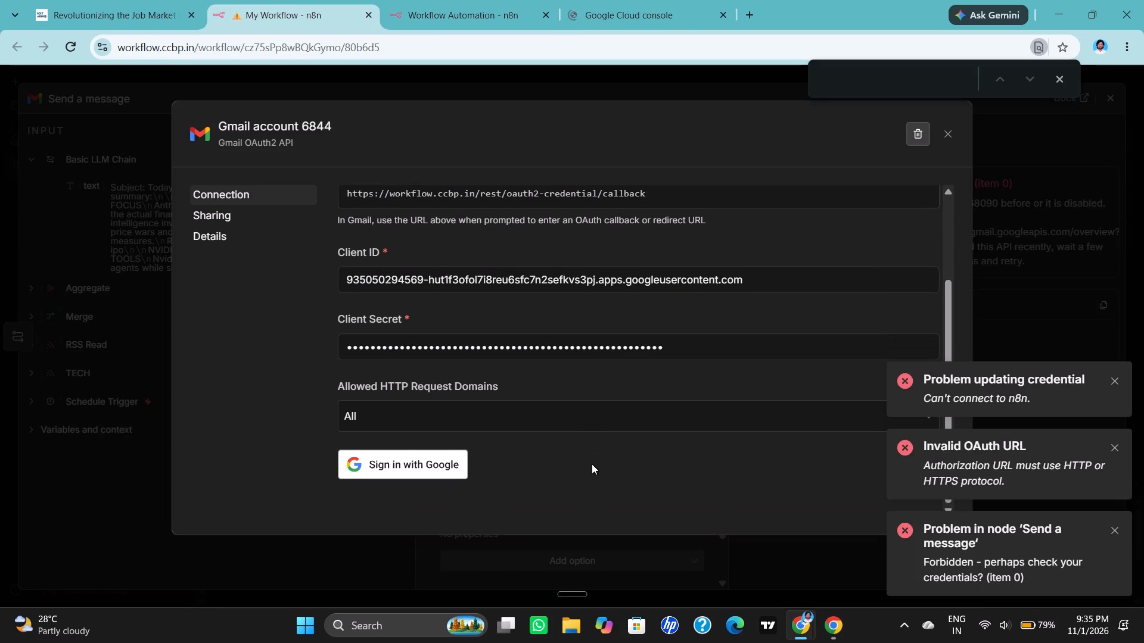
{"action": "left_click", "coordinate": [432, 461]}
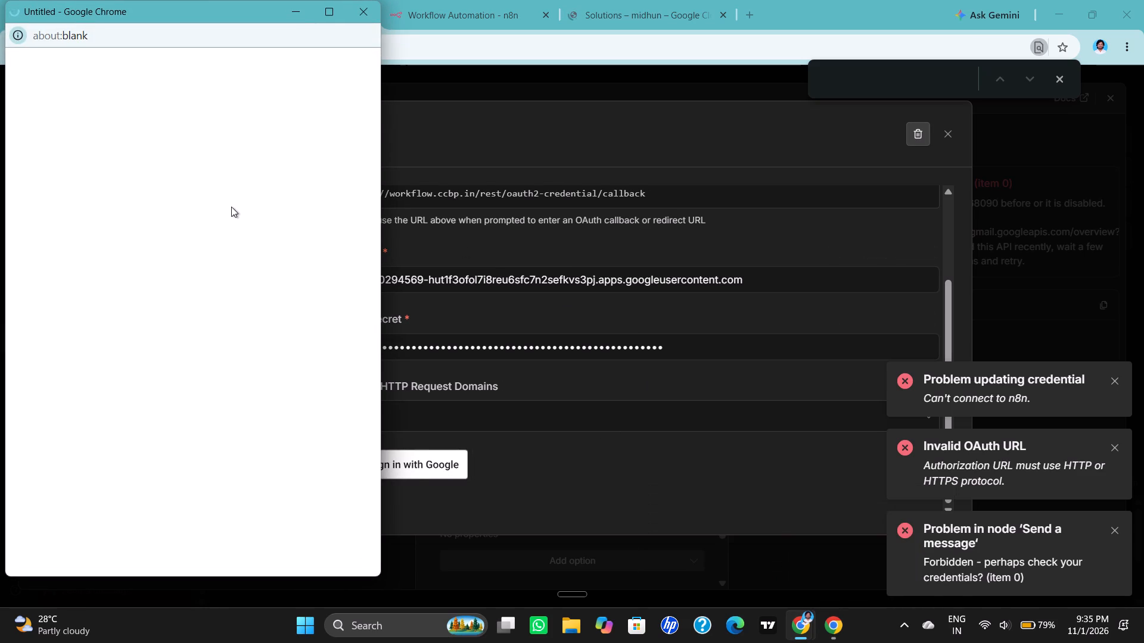
Return to the midhun project's All products page in Google Cloud and look through its product categories.
{"action": "left_click", "coordinate": [663, 2]}
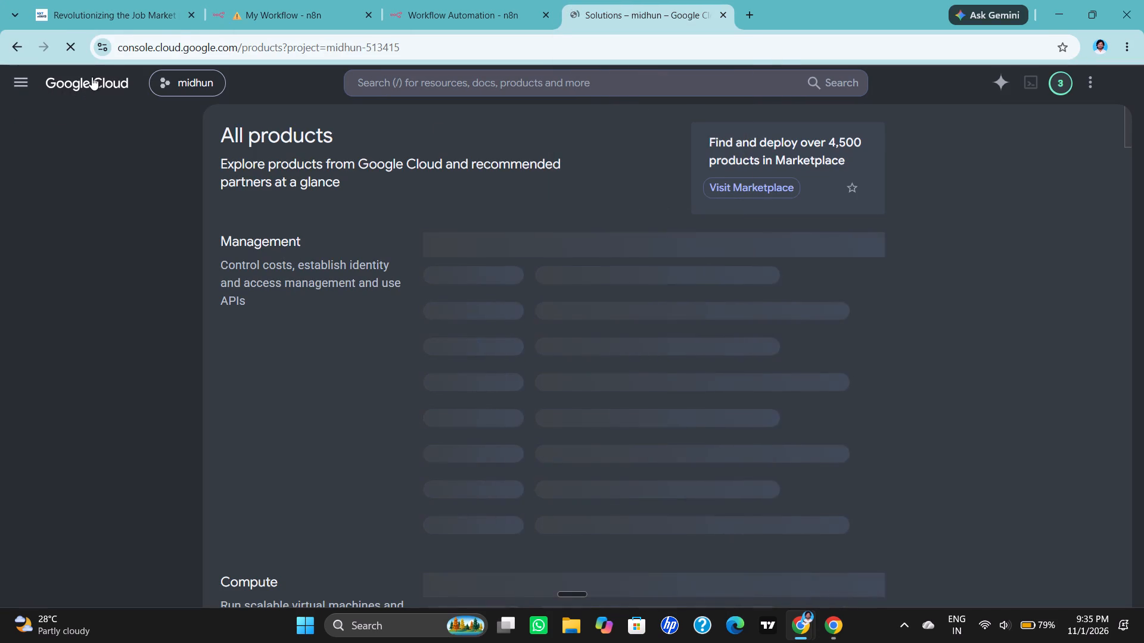
{"action": "left_click", "coordinate": [166, 82]}
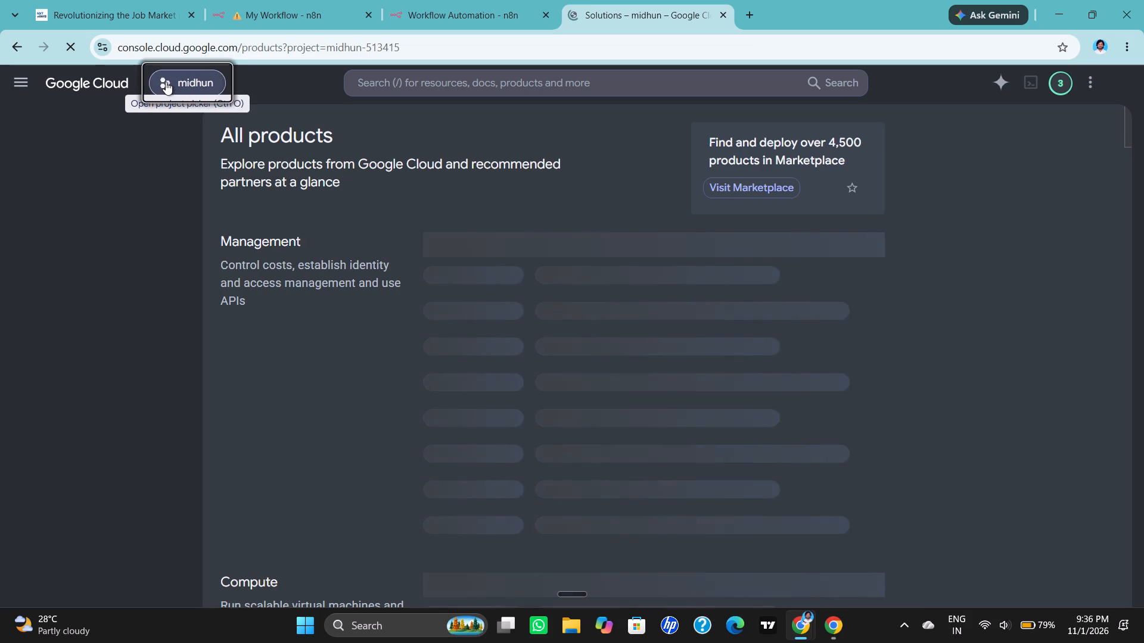
{"action": "left_click", "coordinate": [20, 86]}
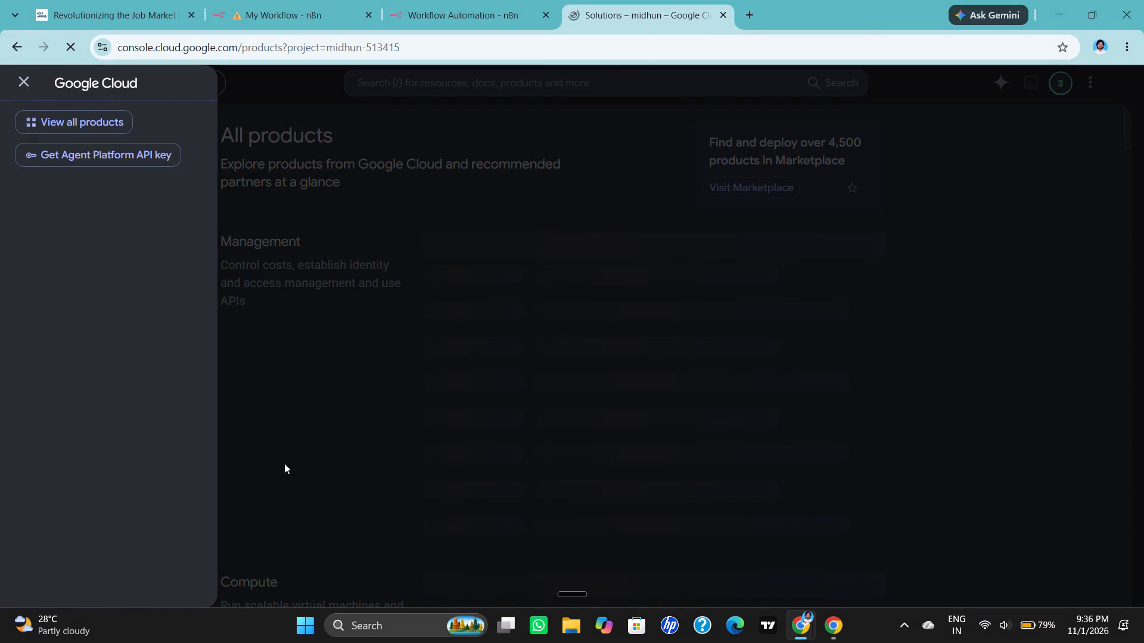
{"action": "left_click", "coordinate": [284, 463]}
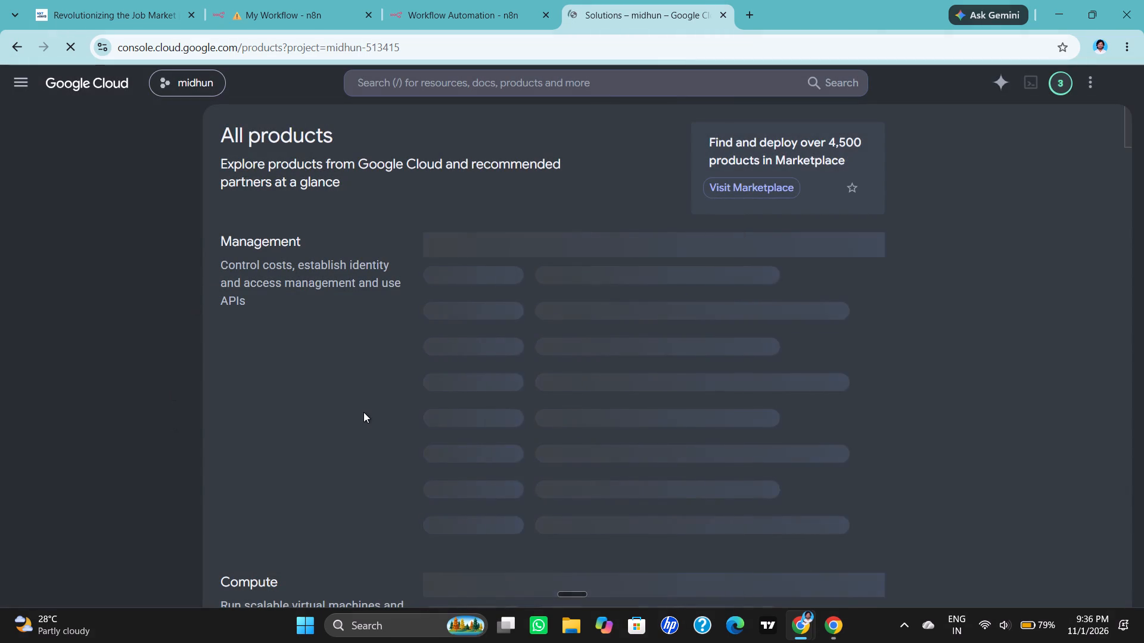
{"action": "scroll", "coordinate": [363, 412], "scroll_direction": "up", "scroll_amount": 1}
{"action": "scroll", "coordinate": [363, 412], "scroll_direction": "down", "scroll_amount": 8}
{"action": "scroll", "coordinate": [363, 412], "scroll_direction": "down", "scroll_amount": 16}
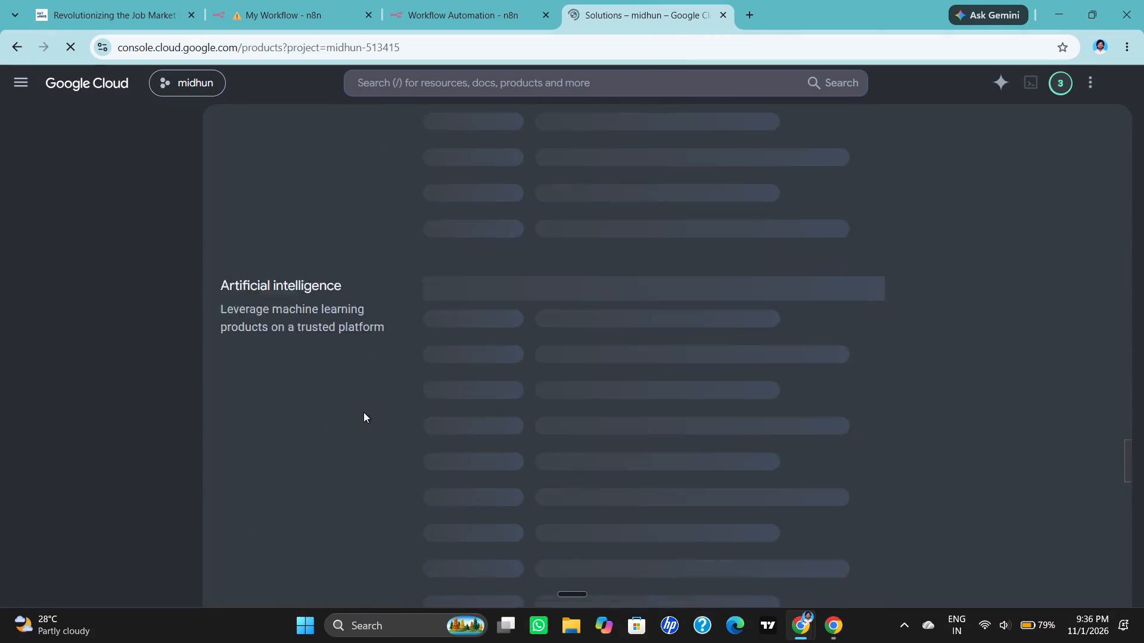
{"action": "scroll", "coordinate": [363, 412], "scroll_direction": "down", "scroll_amount": 16}
{"action": "scroll", "coordinate": [363, 412], "scroll_direction": "down", "scroll_amount": 11}
{"action": "scroll", "coordinate": [363, 412], "scroll_direction": "up", "scroll_amount": 16}
{"action": "scroll", "coordinate": [363, 412], "scroll_direction": "up", "scroll_amount": 9}
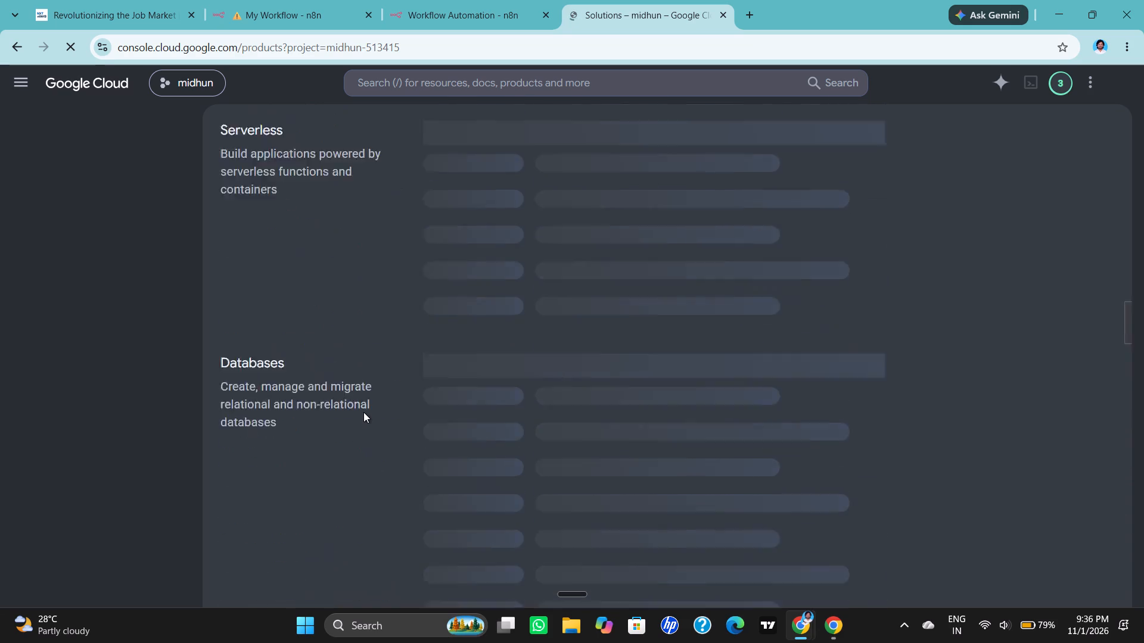
Close the Google Cloud console tab and the spare Workflow Automation n8n tab, returning to the Gmail credential.
{"action": "left_click", "coordinate": [723, 14]}
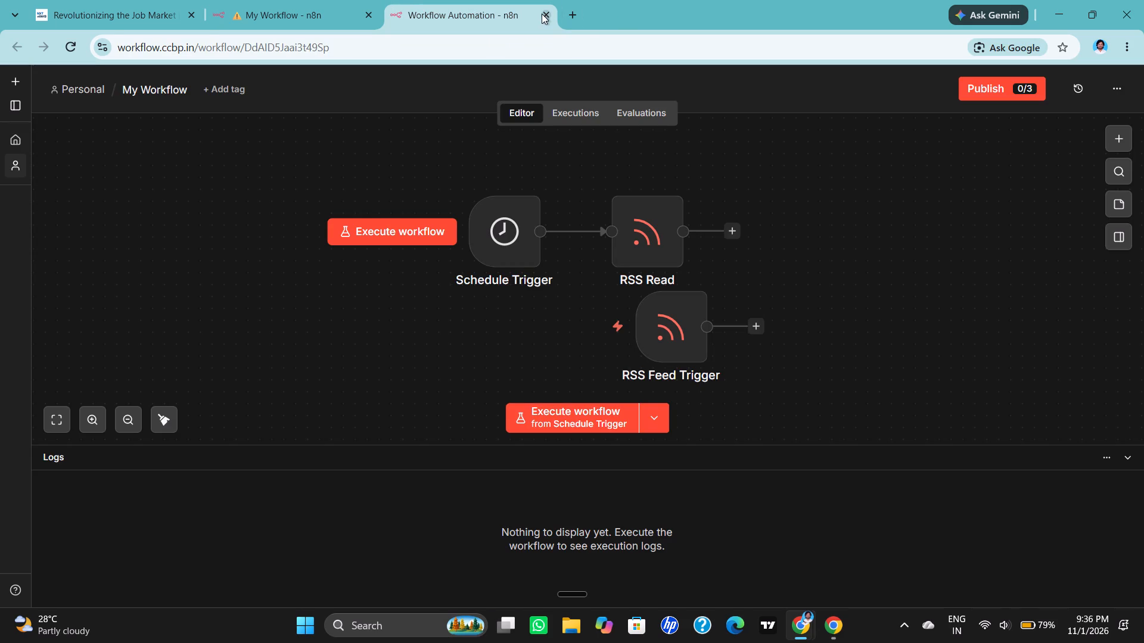
{"action": "left_click", "coordinate": [546, 16]}
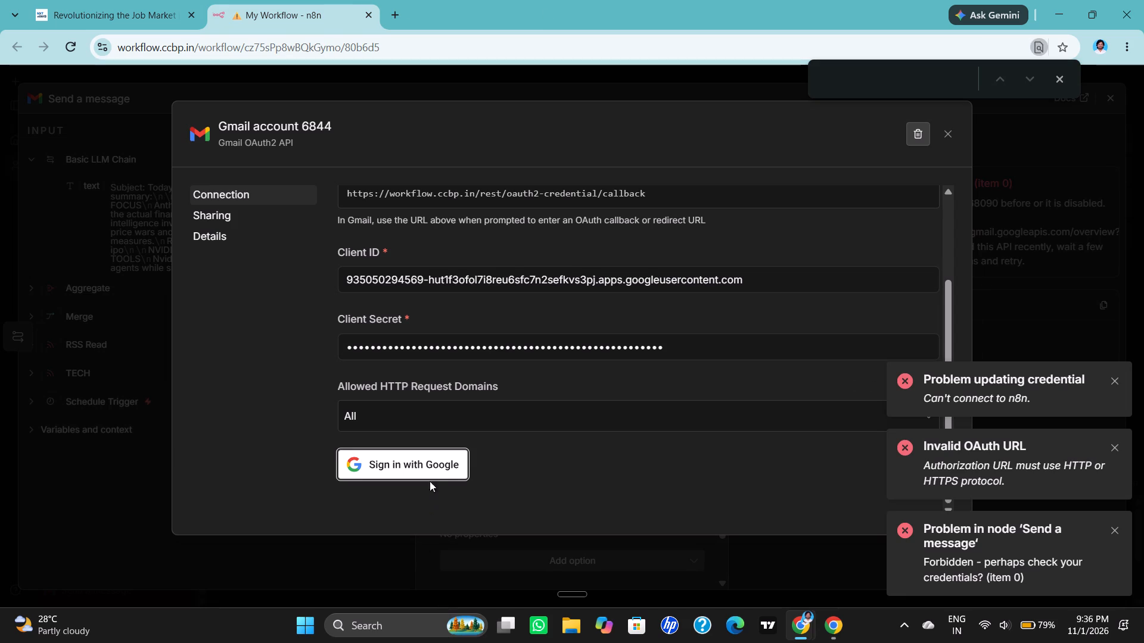
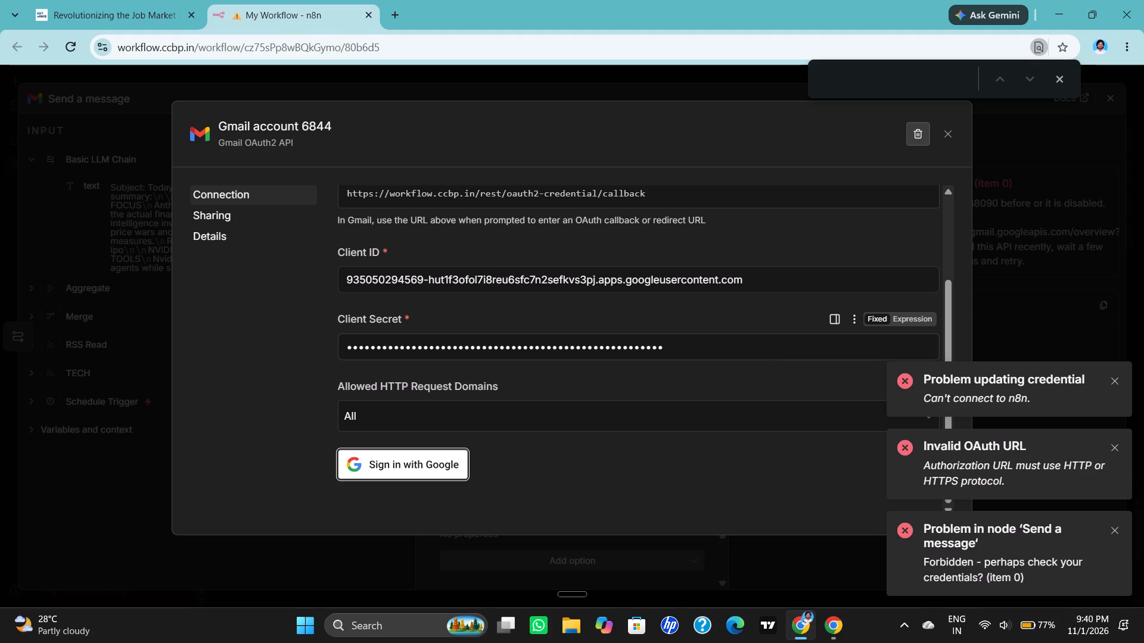
Enter the address of Midhun Project 4336's Create OAuth client ID page in a new browser tab.
{"action": "left_click", "coordinate": [396, 14]}
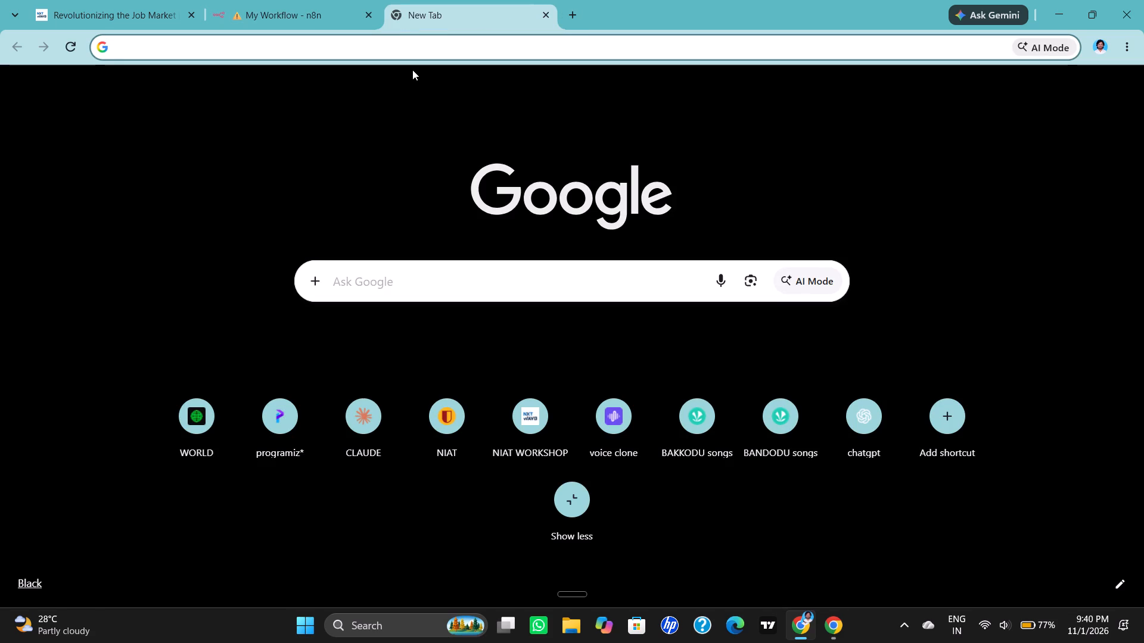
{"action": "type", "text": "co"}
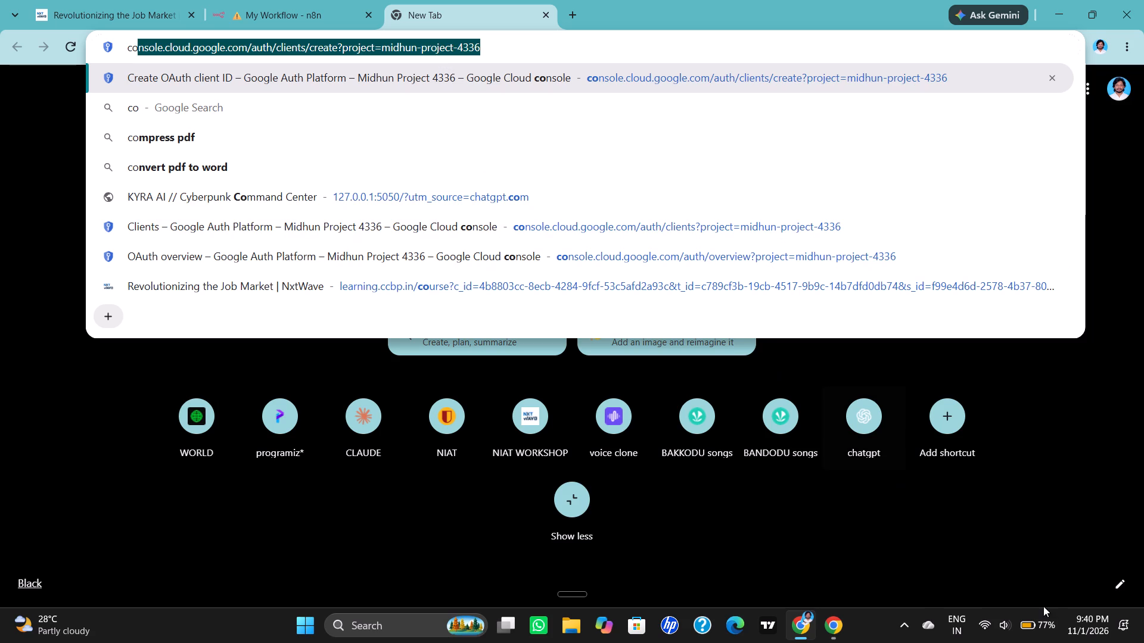
Switch the Wi-Fi connection to another network, trying Manikanta first and XAU-USD second.
{"action": "left_click", "coordinate": [995, 629]}
{"action": "left_click", "coordinate": [989, 627]}
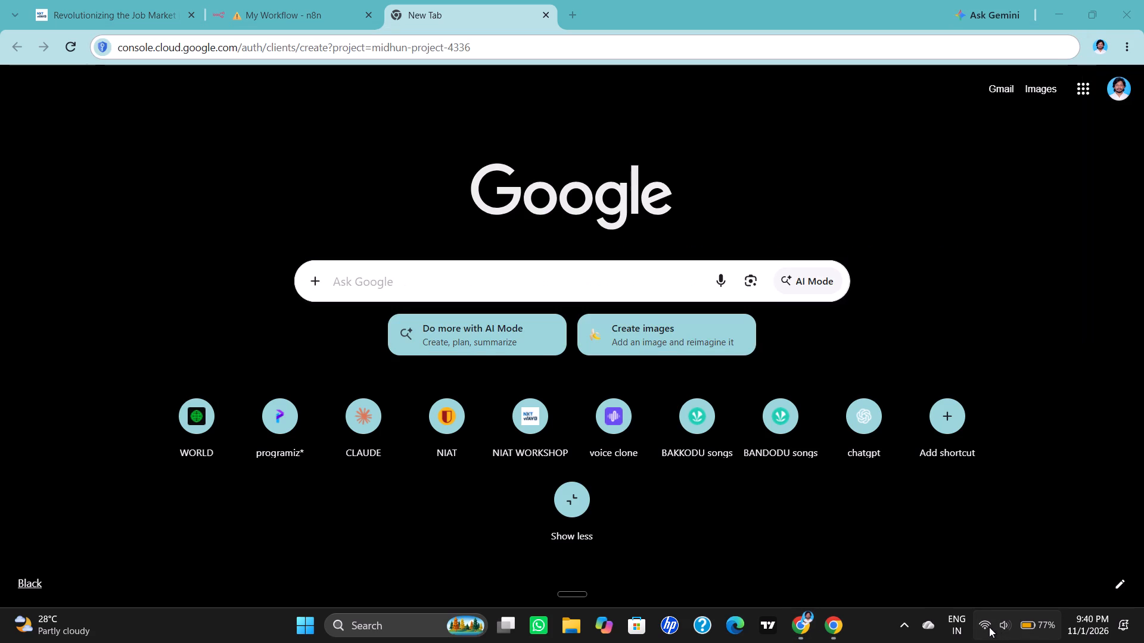
{"action": "left_click", "coordinate": [943, 346]}
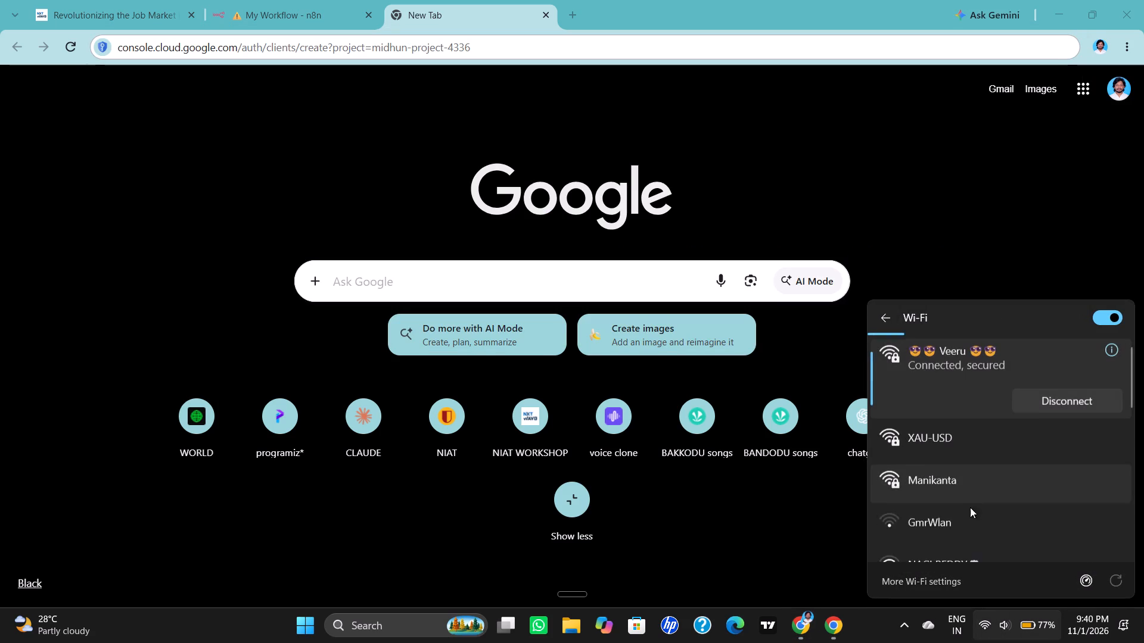
{"action": "left_click", "coordinate": [961, 475]}
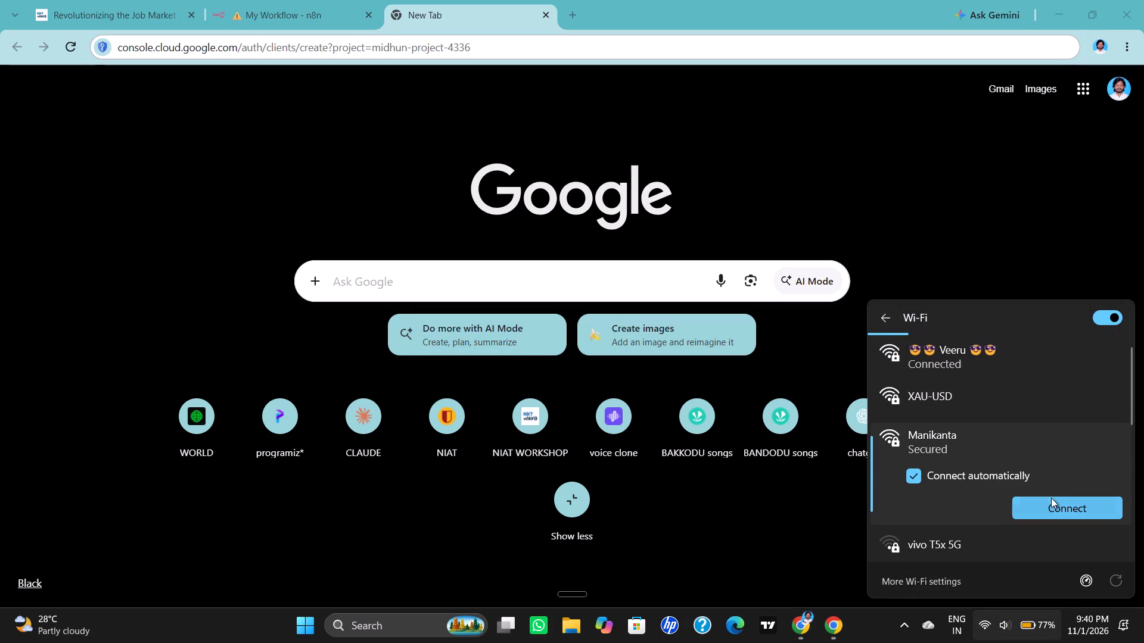
{"action": "left_click", "coordinate": [1052, 499]}
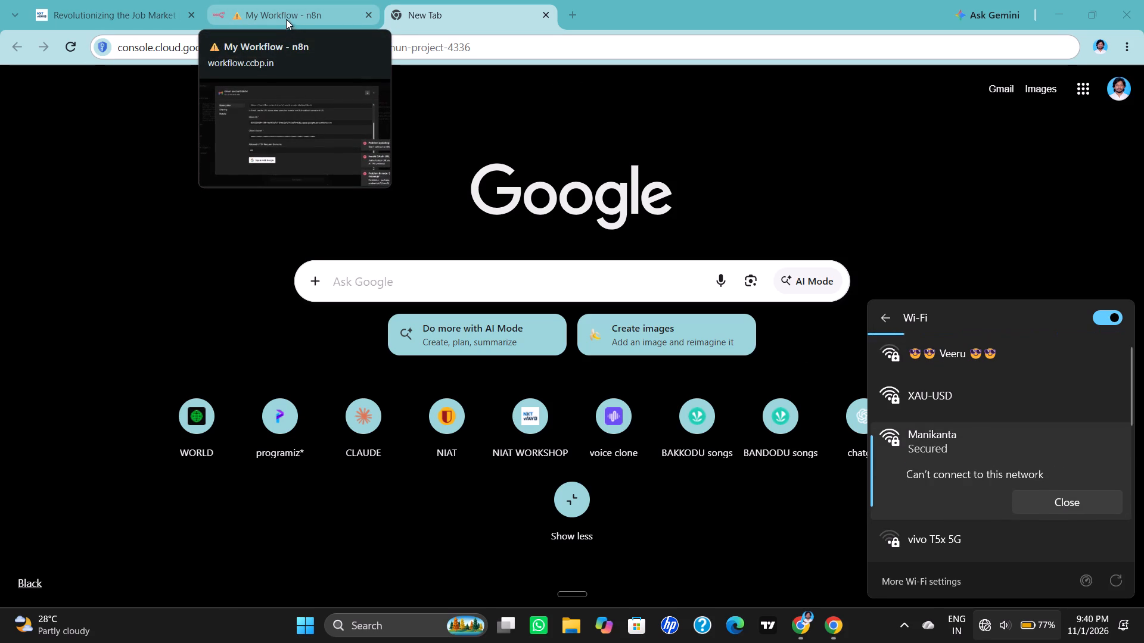
{"action": "left_click", "coordinate": [947, 388]}
{"action": "left_click", "coordinate": [1103, 473]}
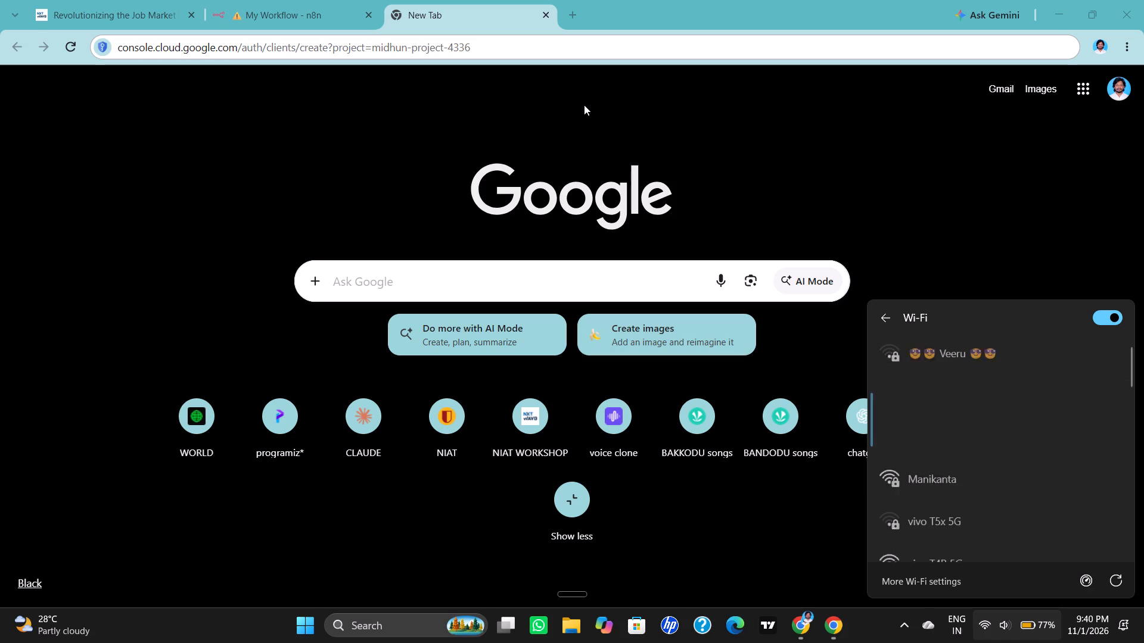
Return to the new browser tab and load the Create OAuth client ID page of Midhun Project 4336.
{"action": "left_click", "coordinate": [318, 3]}
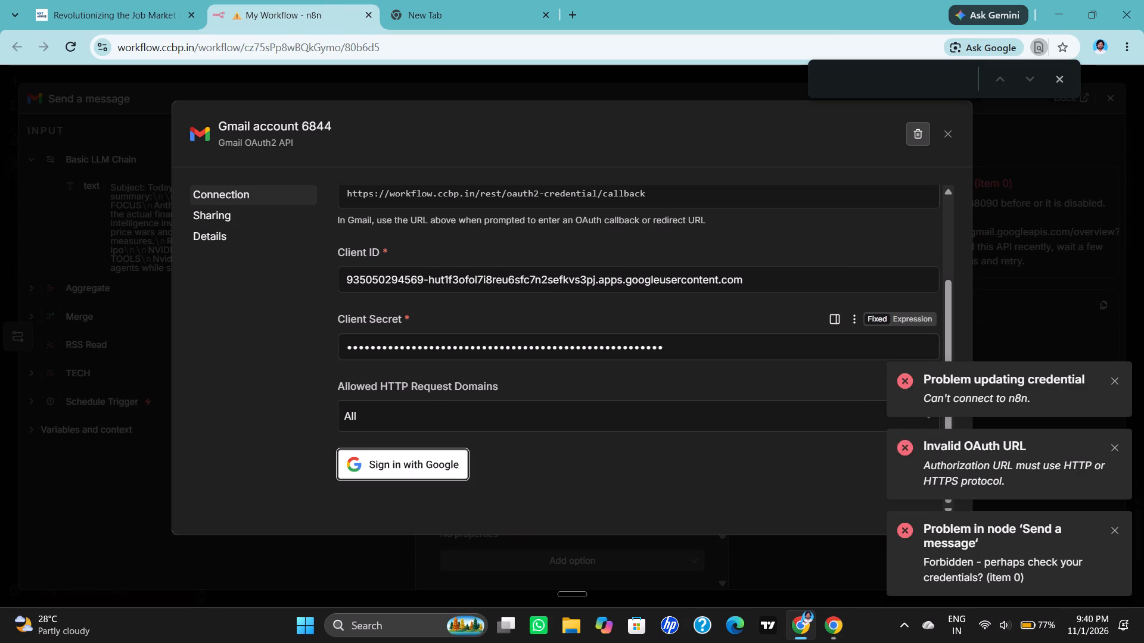
{"action": "left_click", "coordinate": [487, 0]}
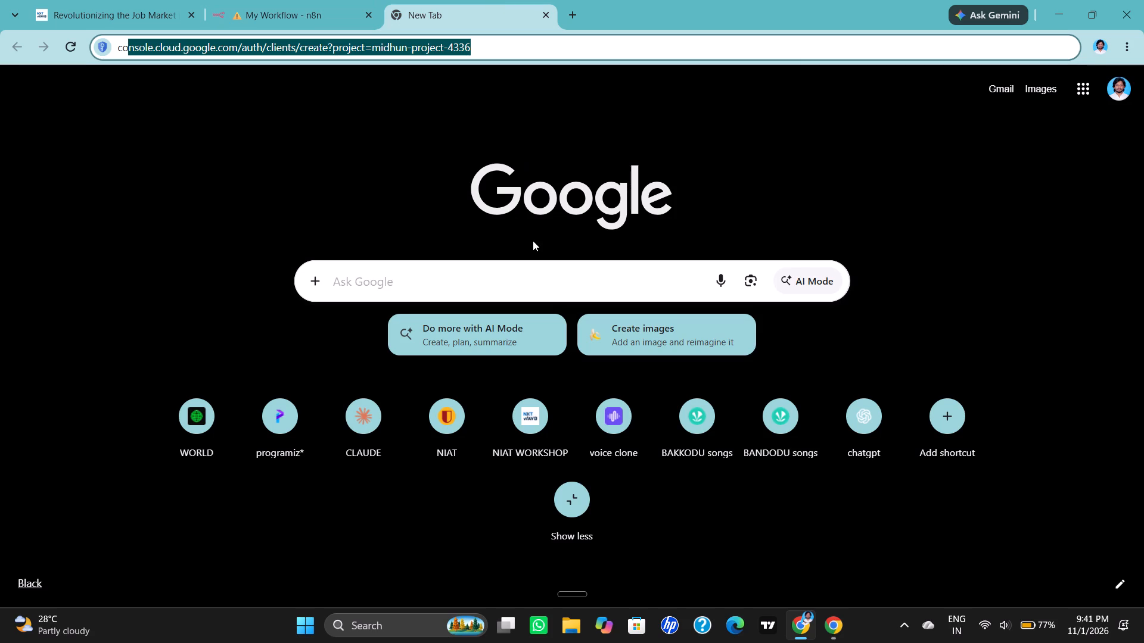
{"action": "key", "text": "Return"}
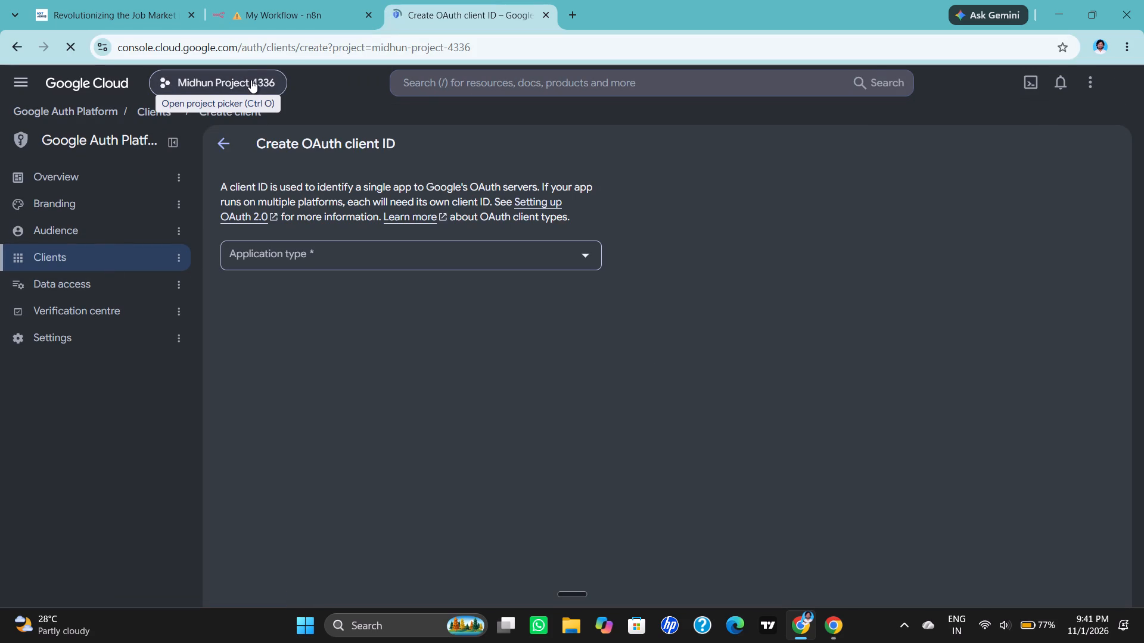
Switch the Google Cloud console to the midhun project to reach its OAuth clients list.
{"action": "left_click", "coordinate": [251, 80]}
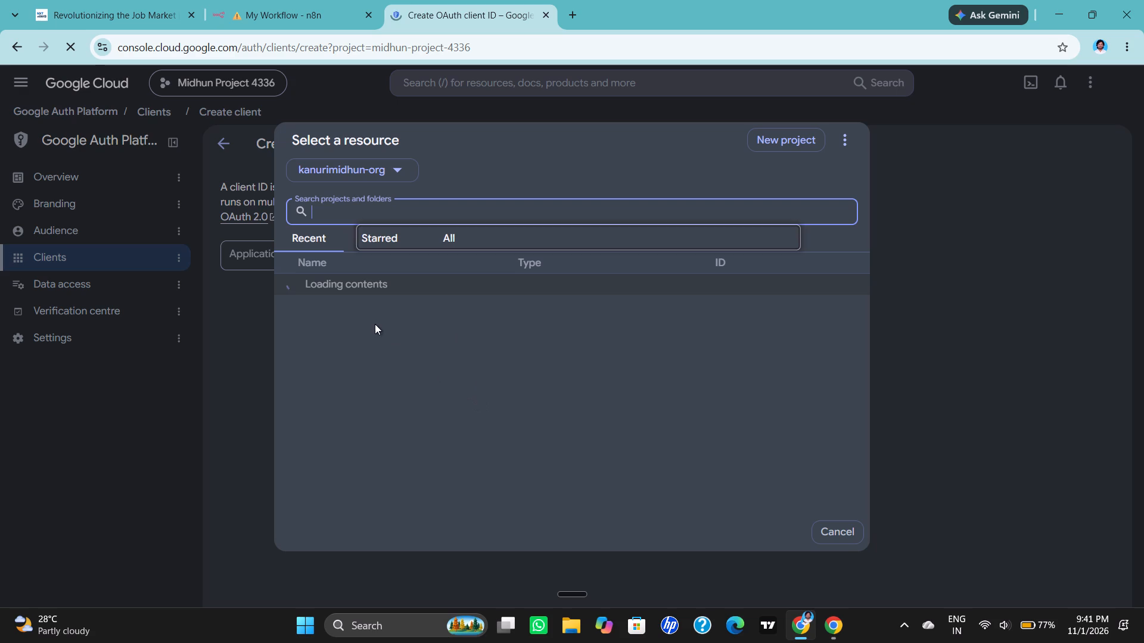
{"action": "left_click", "coordinate": [355, 169]}
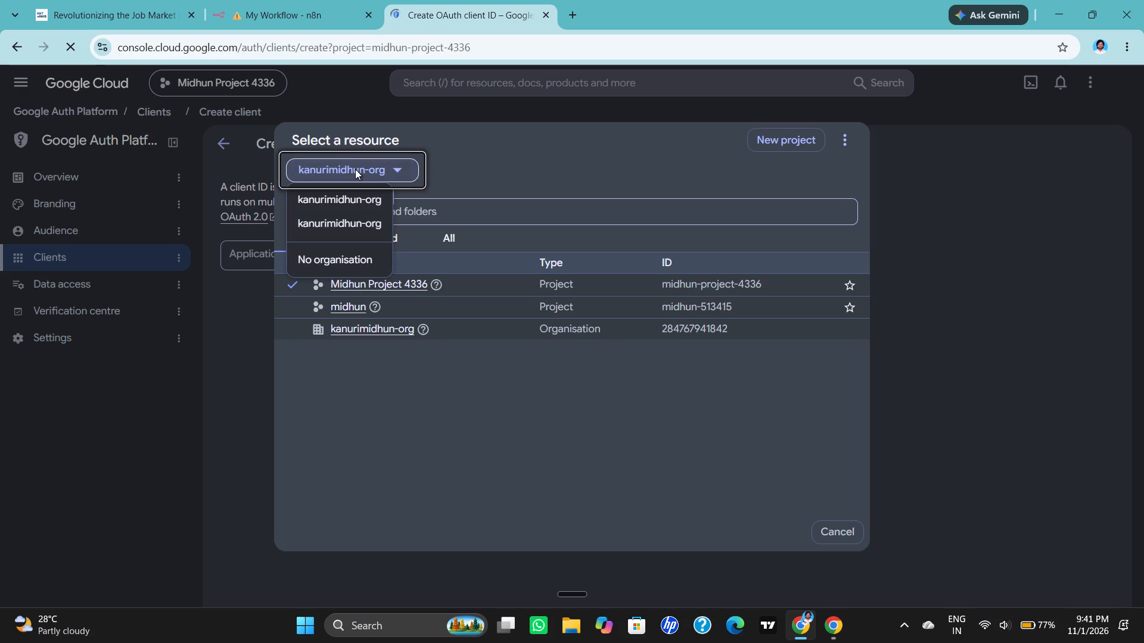
{"action": "left_click_drag", "start_coordinate": [430, 427], "coordinate": [352, 307]}
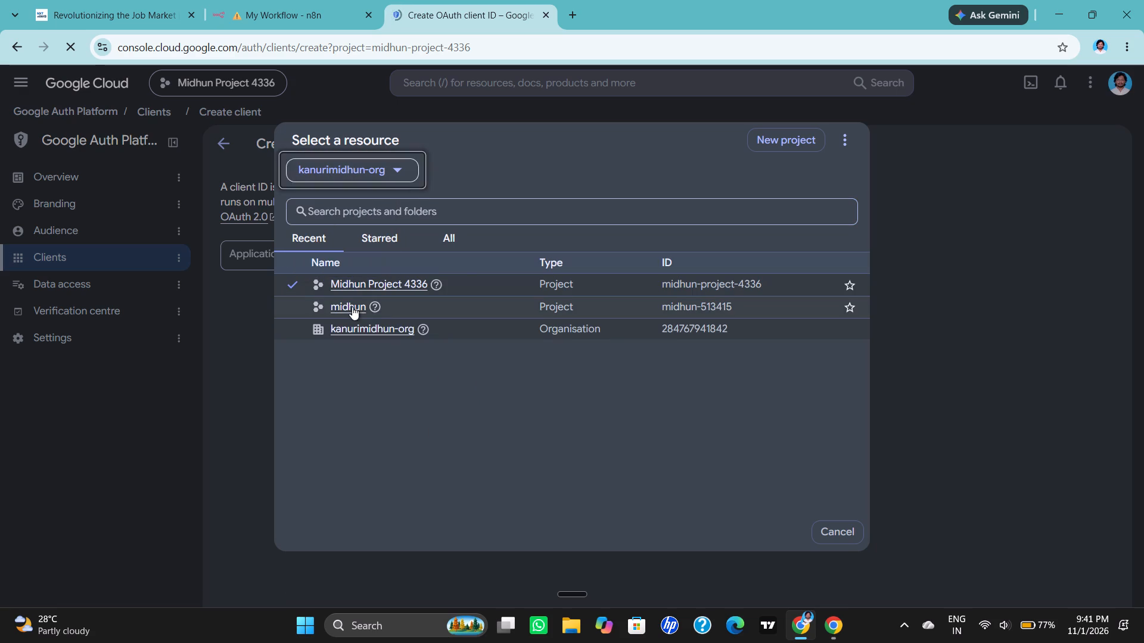
{"action": "left_click", "coordinate": [352, 307]}
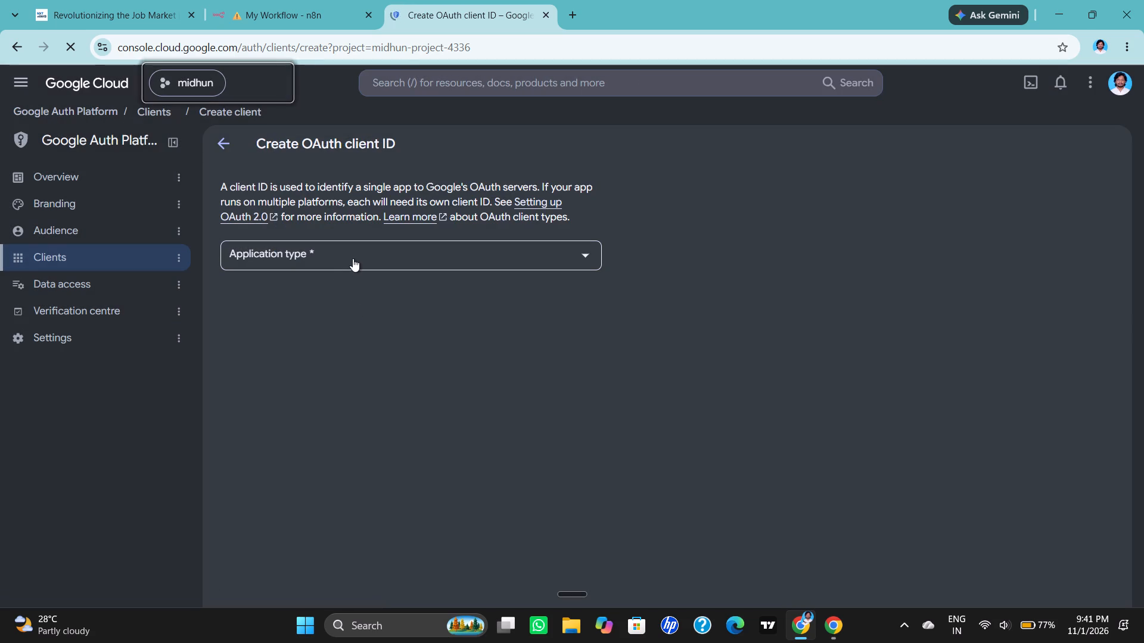
{"action": "left_click", "coordinate": [353, 258]}
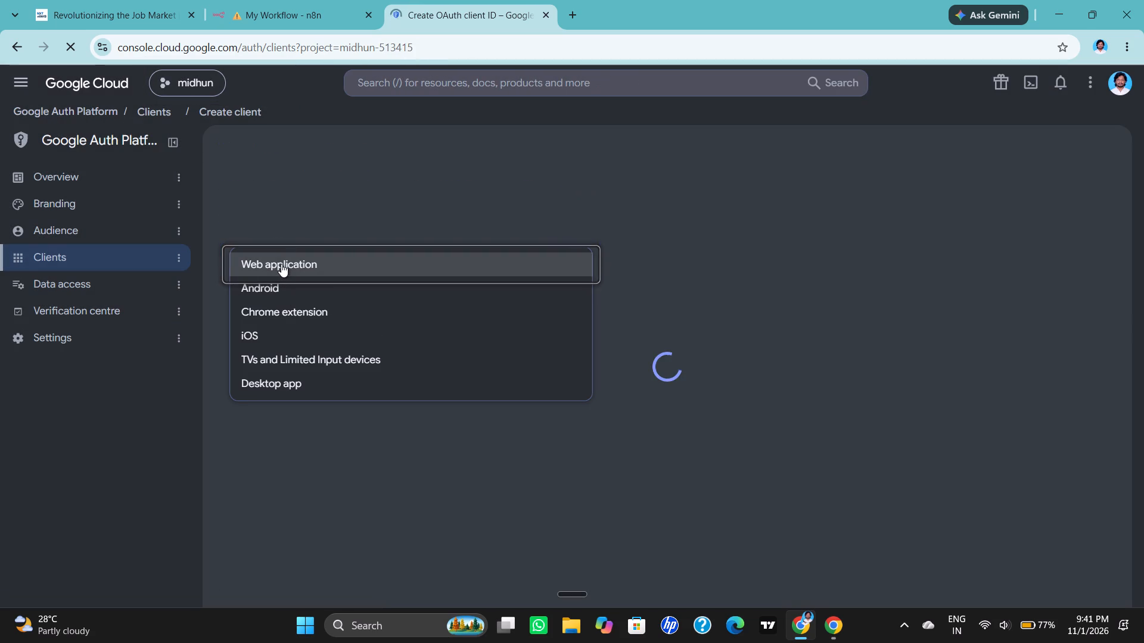
{"action": "left_click", "coordinate": [477, 143]}
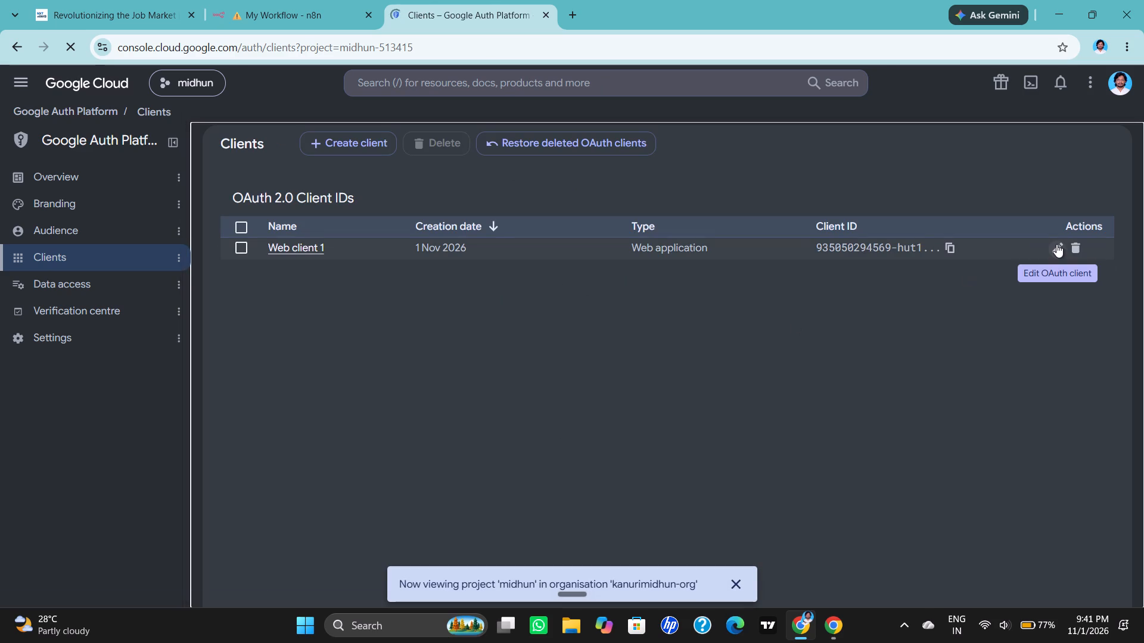
Open Web client 1 for editing and copy its client ID over the Client ID in the n8n Gmail credential.
{"action": "left_click", "coordinate": [1056, 244]}
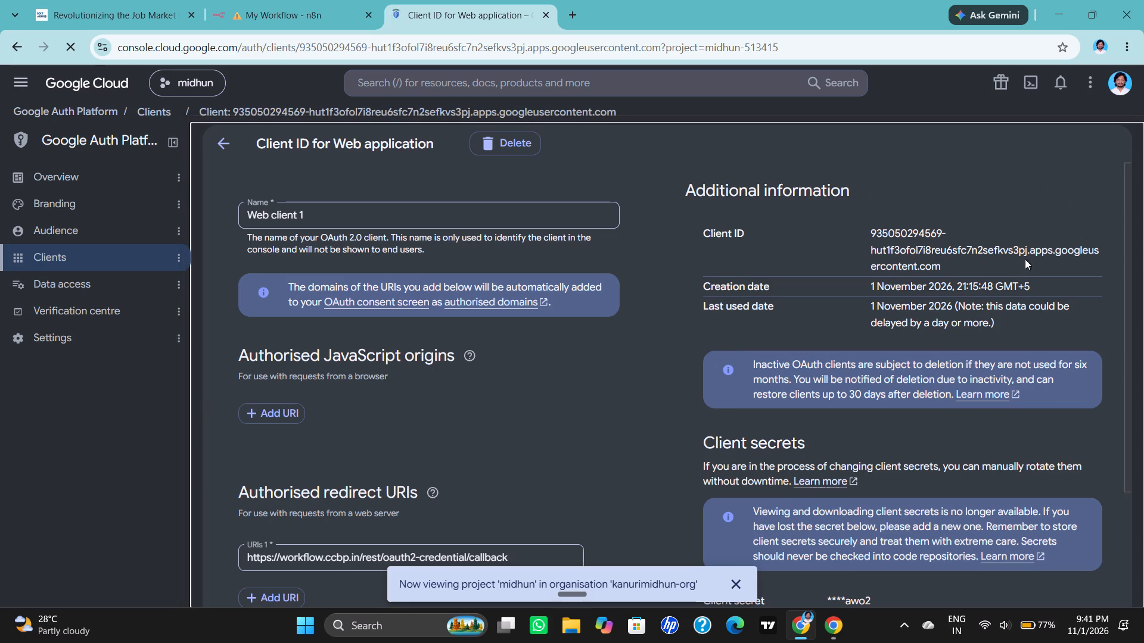
{"action": "left_click_drag", "start_coordinate": [968, 266], "coordinate": [863, 230]}
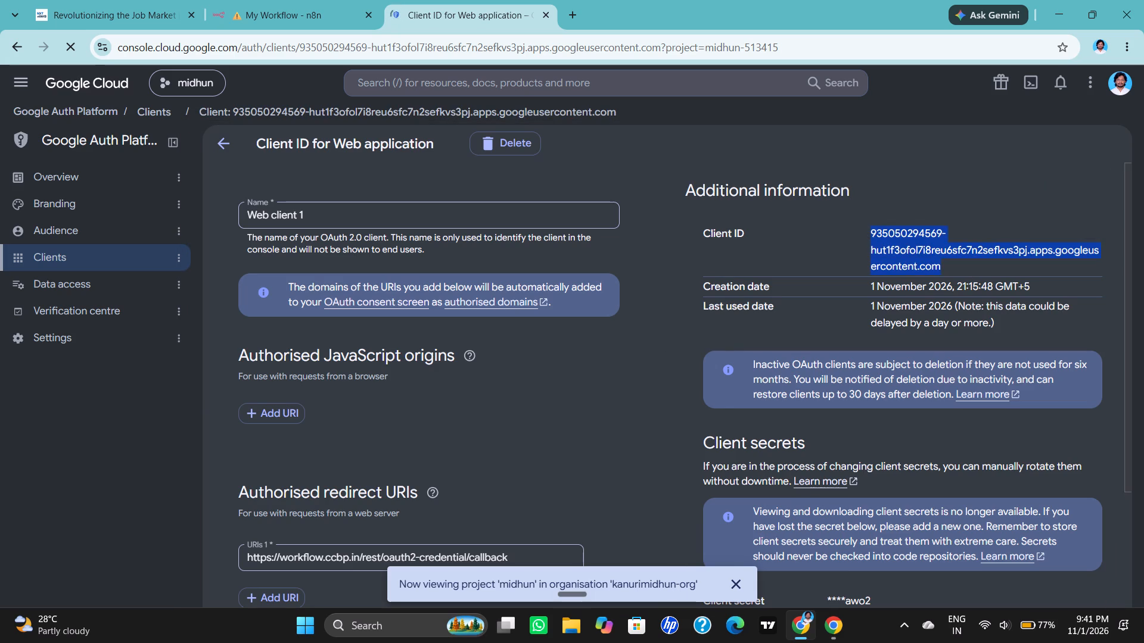
{"action": "key", "text": "ctrl+c"}
{"action": "left_click", "coordinate": [247, 4]}
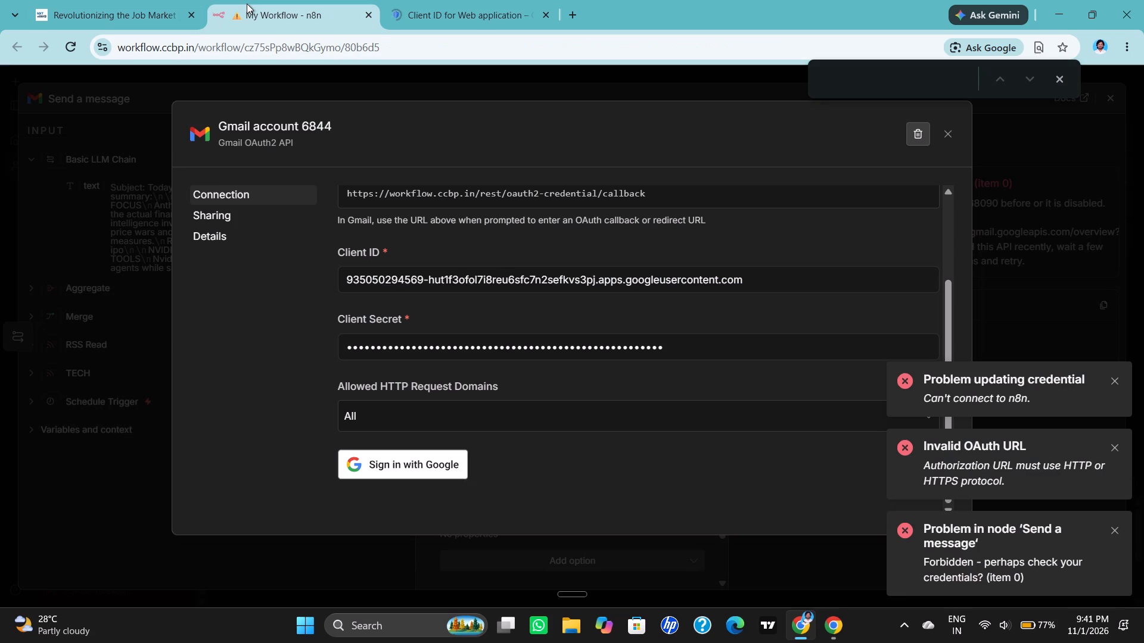
{"action": "left_click", "coordinate": [347, 278]}
{"action": "key", "text": "ctrl+a"}
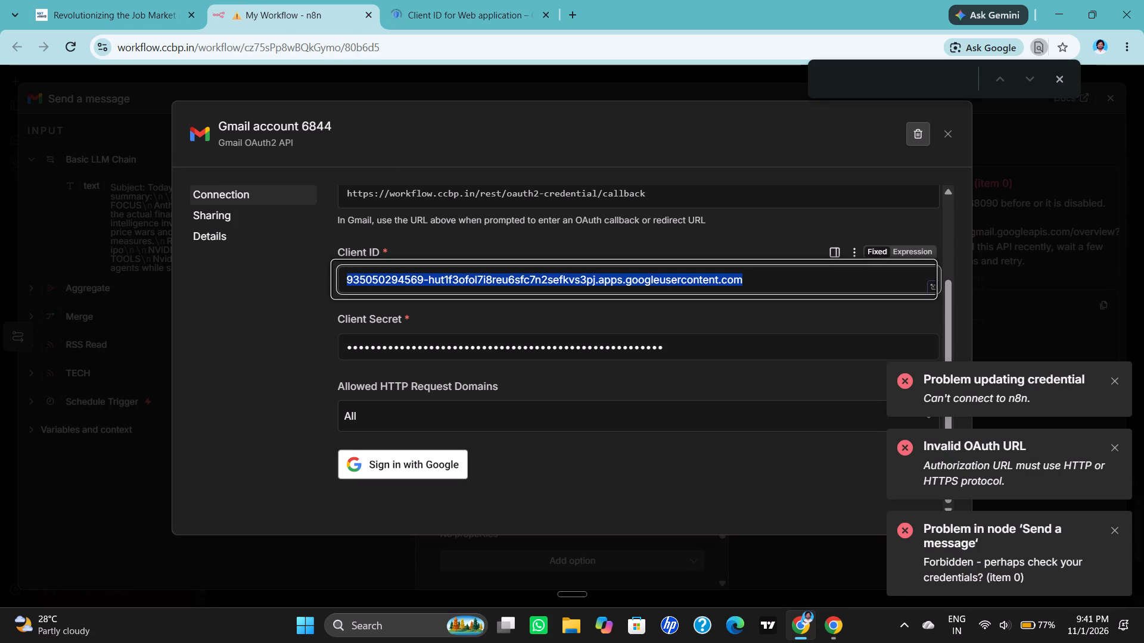
{"action": "key", "text": "ctrl+v"}
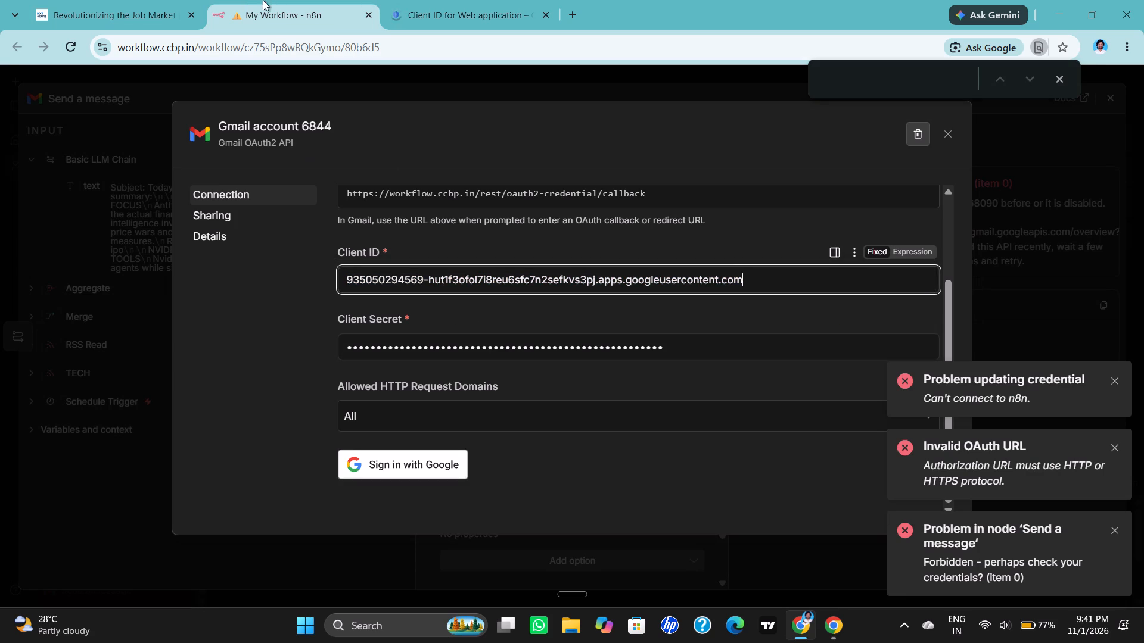
Copy the masked client secret of Web client 1 over the Client Secret in the n8n Gmail credential.
{"action": "left_click", "coordinate": [440, 7]}
{"action": "scroll", "coordinate": [849, 304], "scroll_direction": "down", "scroll_amount": 4}
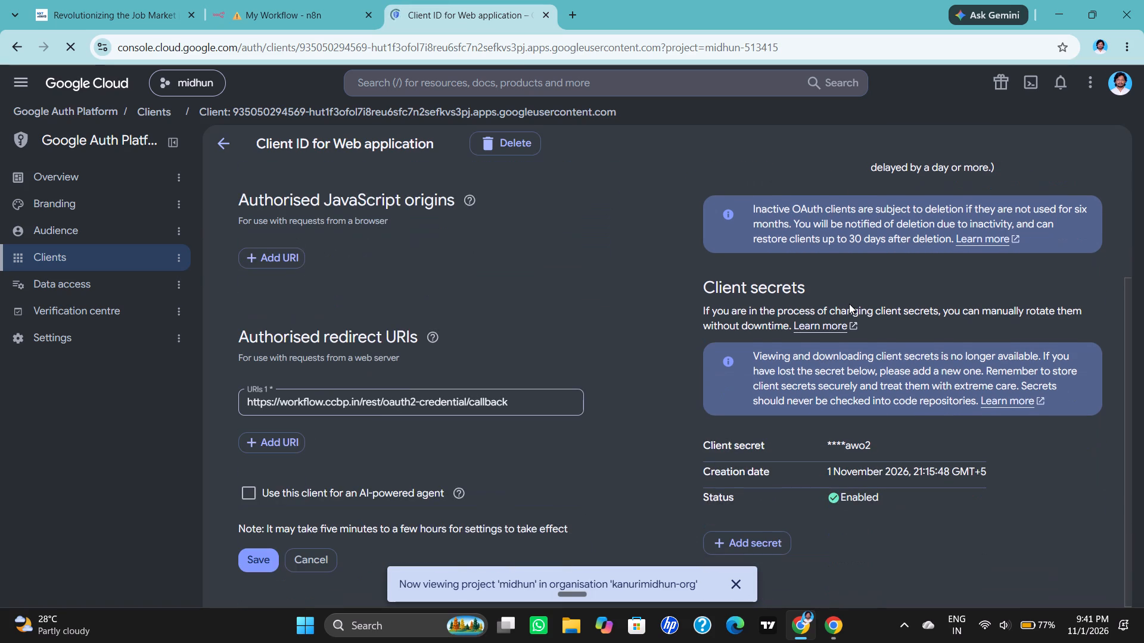
{"action": "scroll", "coordinate": [849, 304], "scroll_direction": "down", "scroll_amount": 1}
{"action": "left_click_drag", "start_coordinate": [916, 451], "coordinate": [801, 425]}
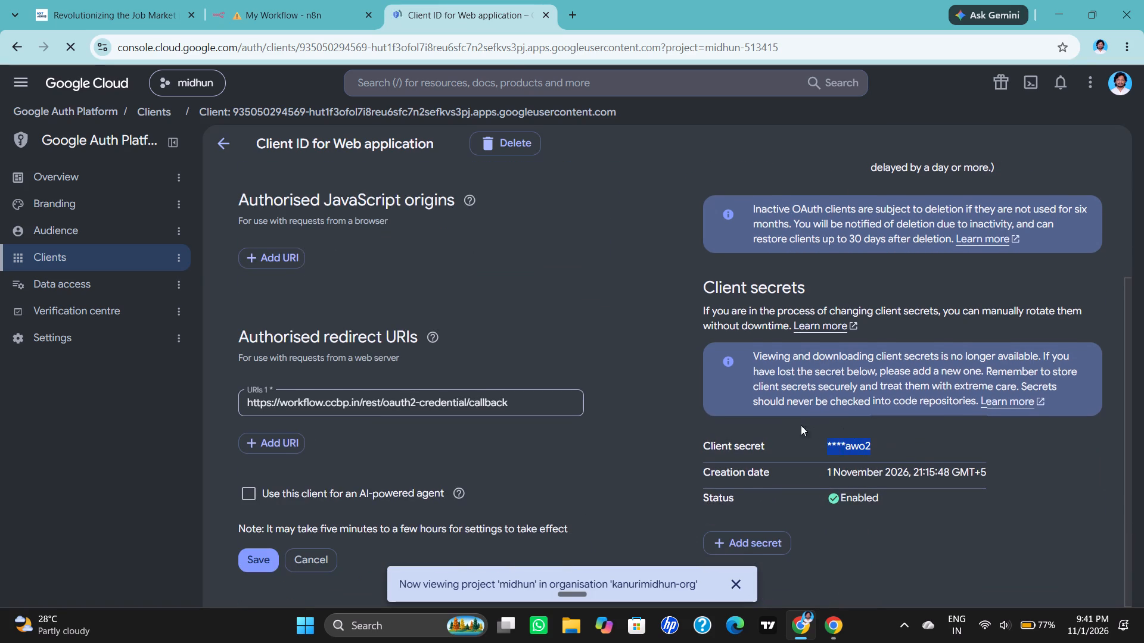
{"action": "left_click_drag", "start_coordinate": [801, 425], "coordinate": [790, 424]}
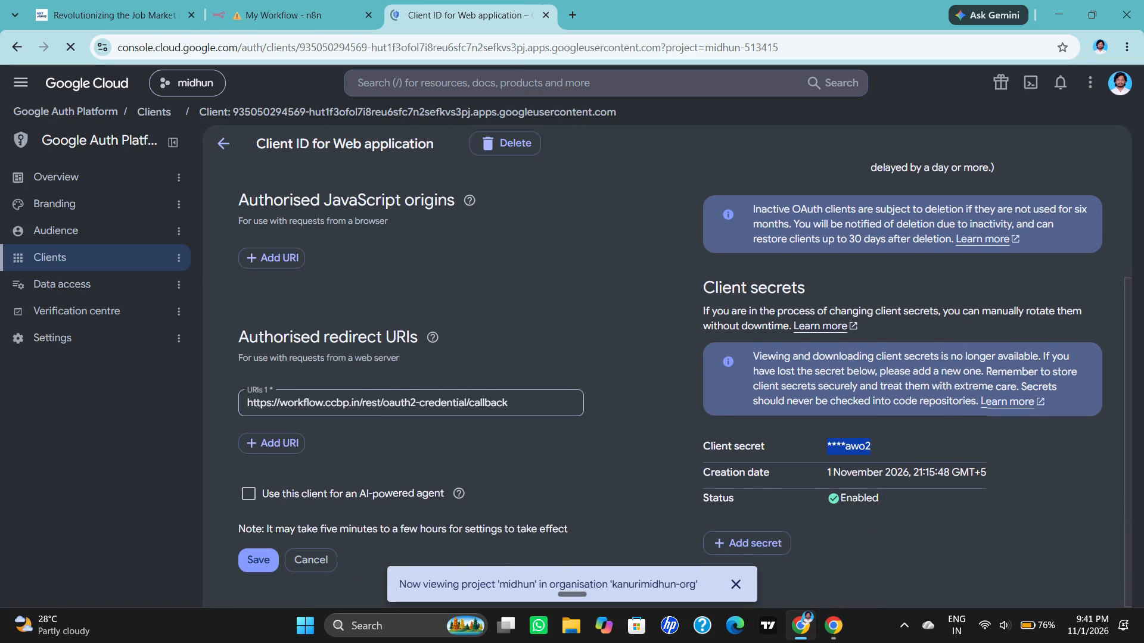
{"action": "key", "text": "ctrl+c"}
{"action": "left_click", "coordinate": [284, 0]}
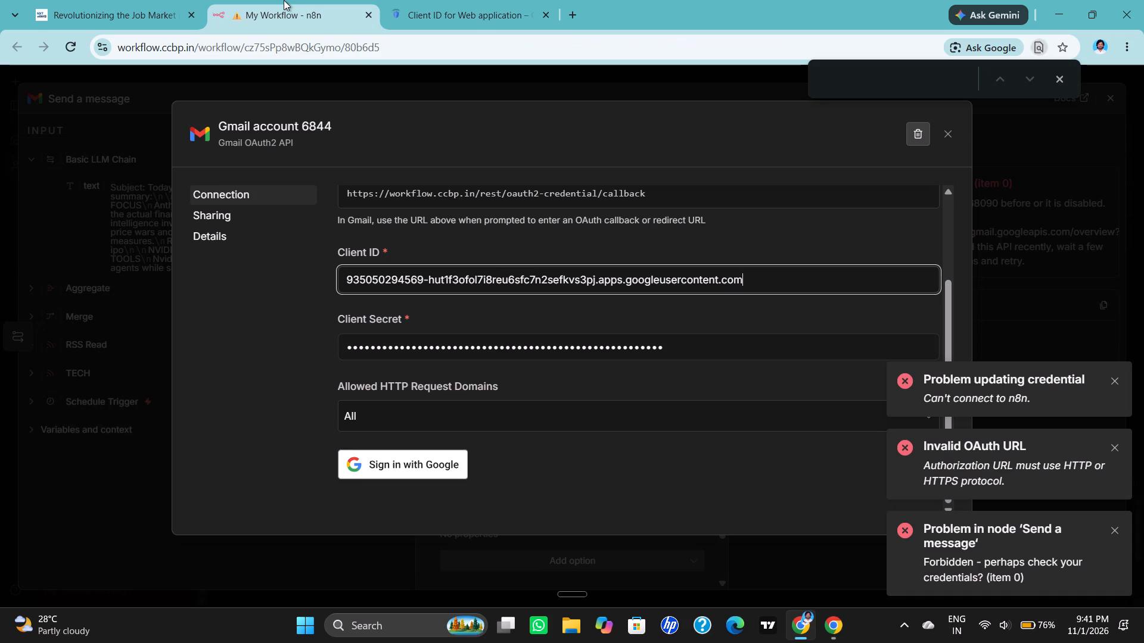
{"action": "left_click_drag", "start_coordinate": [713, 343], "coordinate": [262, 338]}
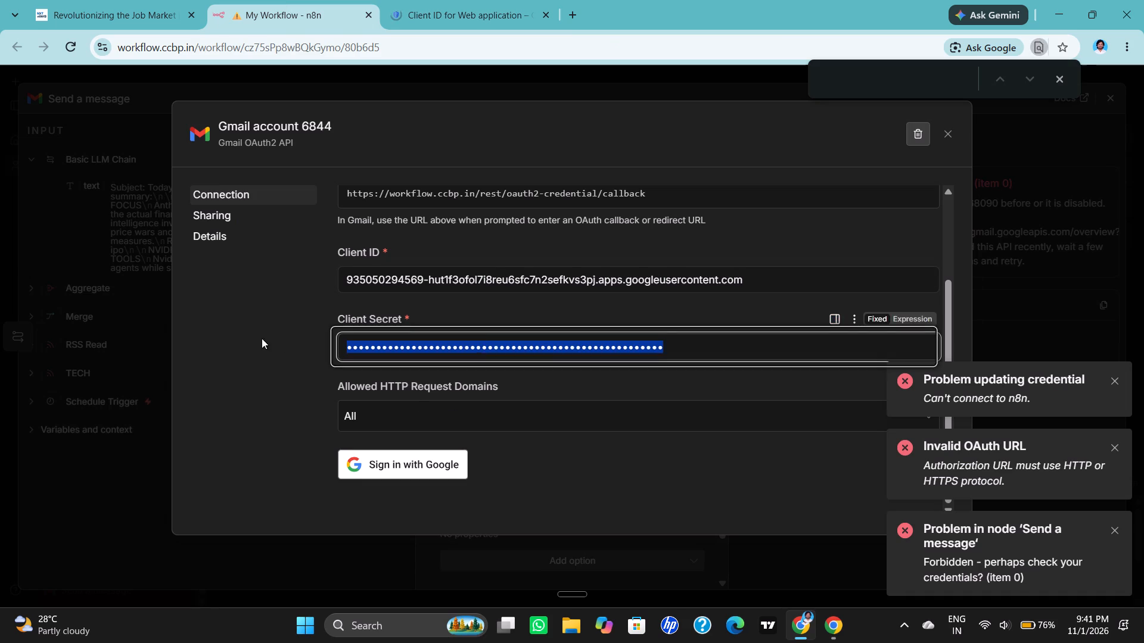
{"action": "left_click_drag", "start_coordinate": [262, 338], "coordinate": [251, 336]}
{"action": "key", "text": "ctrl+v"}
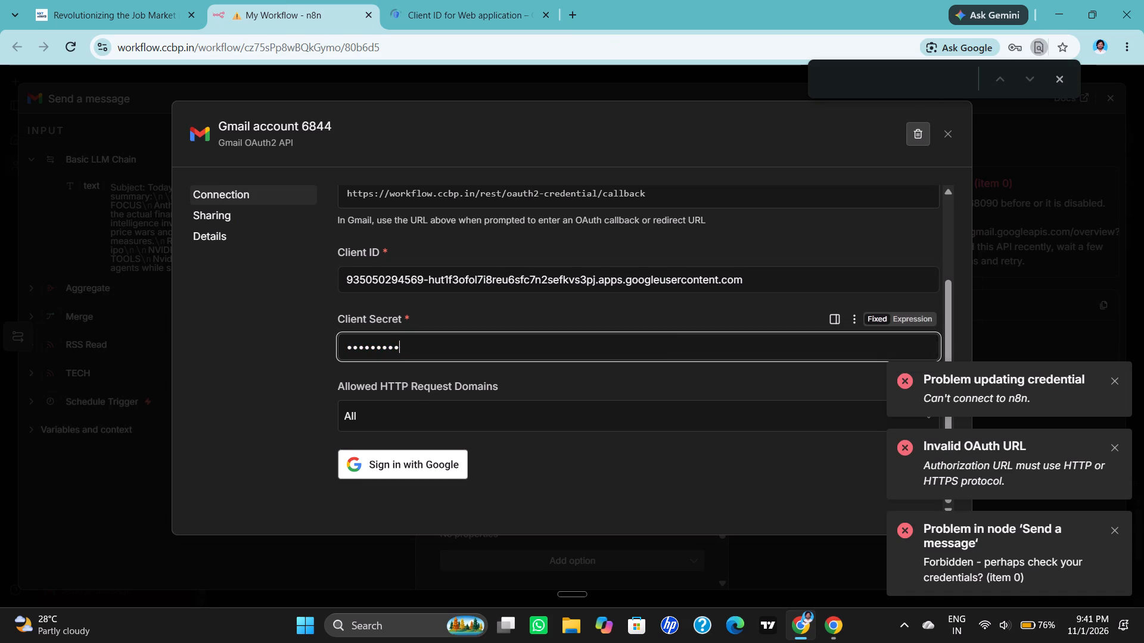
Try to sign in with Google from the Gmail account 6844 credential.
{"action": "left_click", "coordinate": [440, 460]}
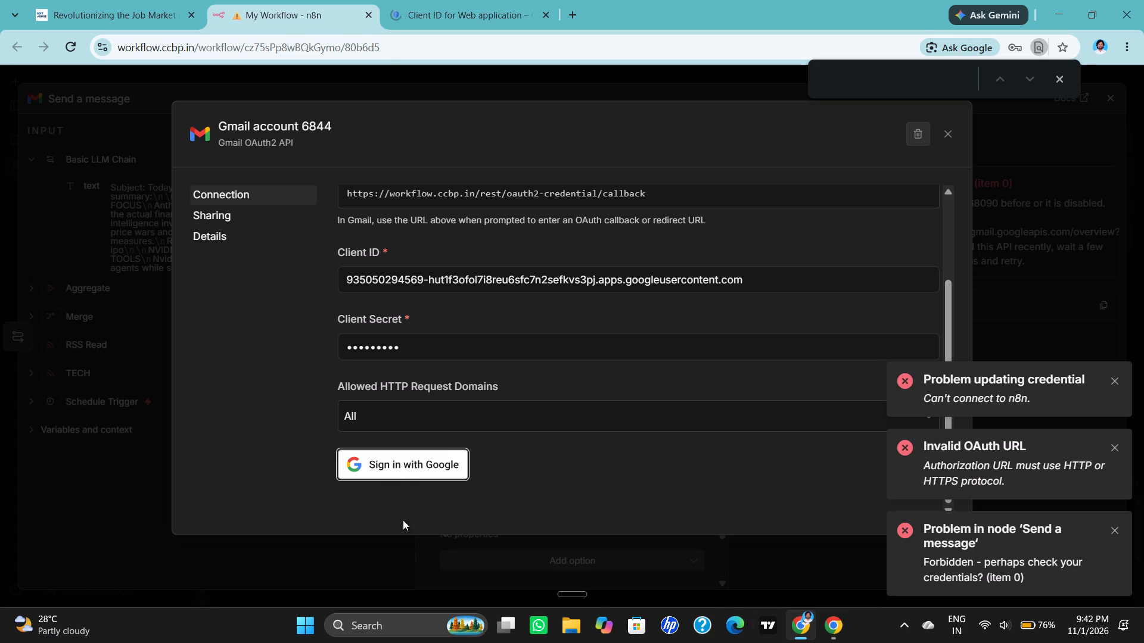
{"action": "left_click", "coordinate": [409, 470]}
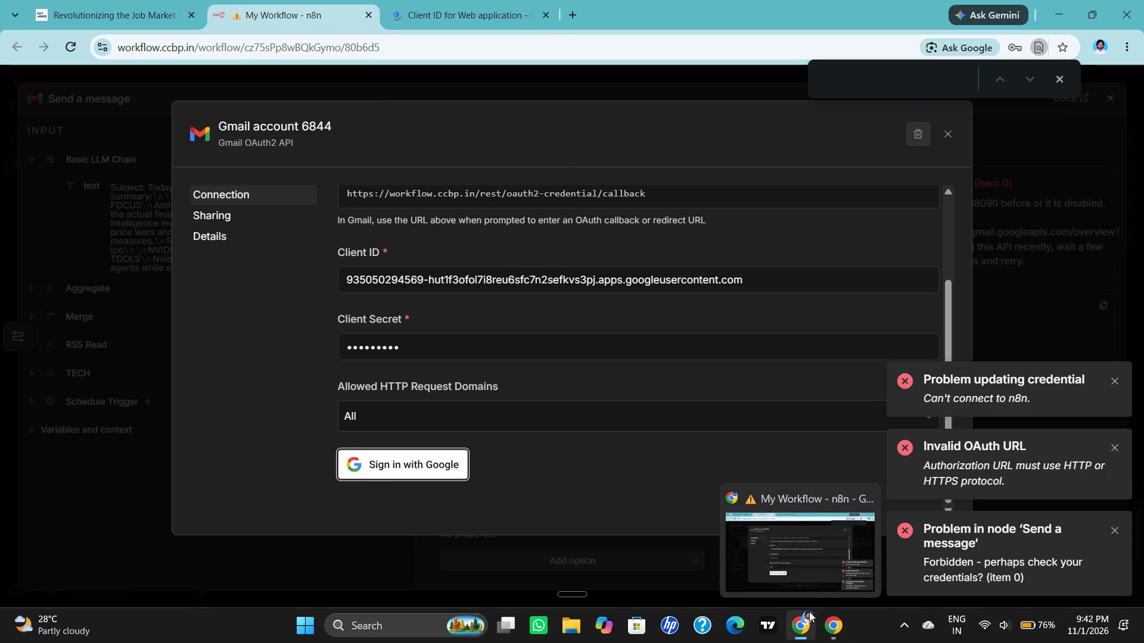
{"action": "left_click", "coordinate": [574, 452]}
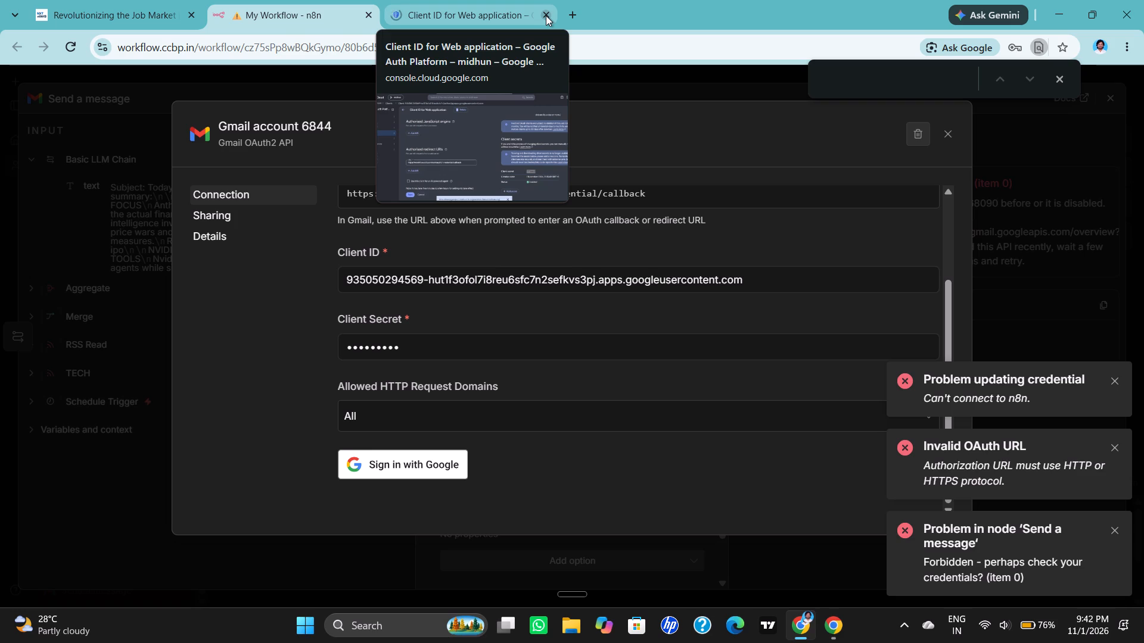
Check the redirect URI and client secrets sections of Web client 1, and close the console tab.
{"action": "left_click", "coordinate": [497, 15]}
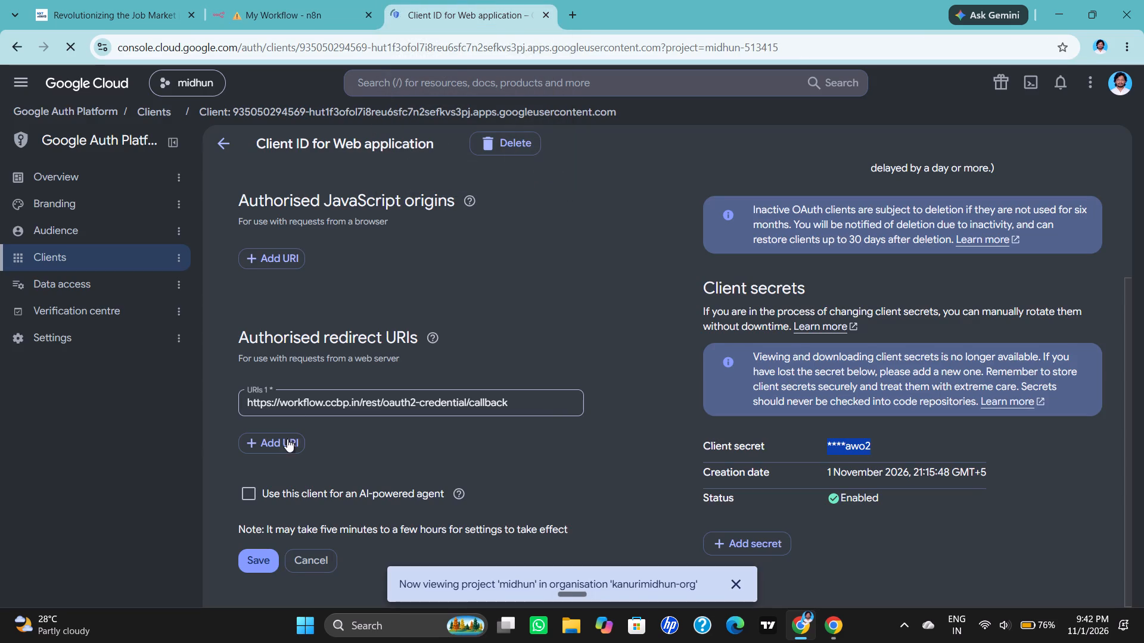
{"action": "scroll", "coordinate": [782, 482], "scroll_direction": "down", "scroll_amount": 1}
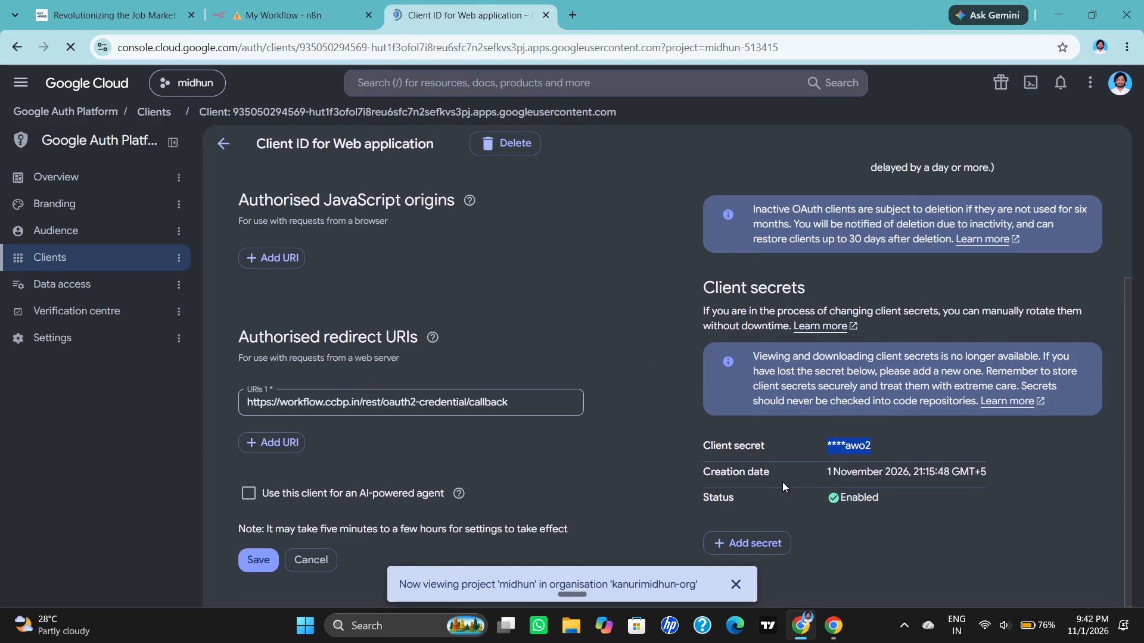
{"action": "scroll", "coordinate": [782, 482], "scroll_direction": "down", "scroll_amount": 2}
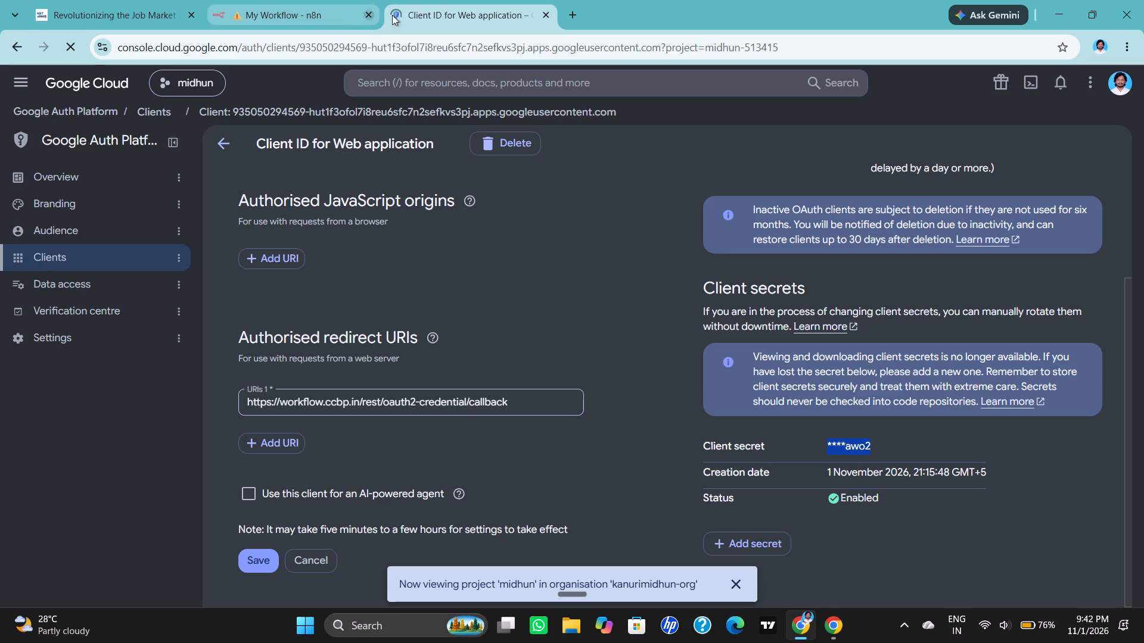
{"action": "left_click", "coordinate": [548, 14]}
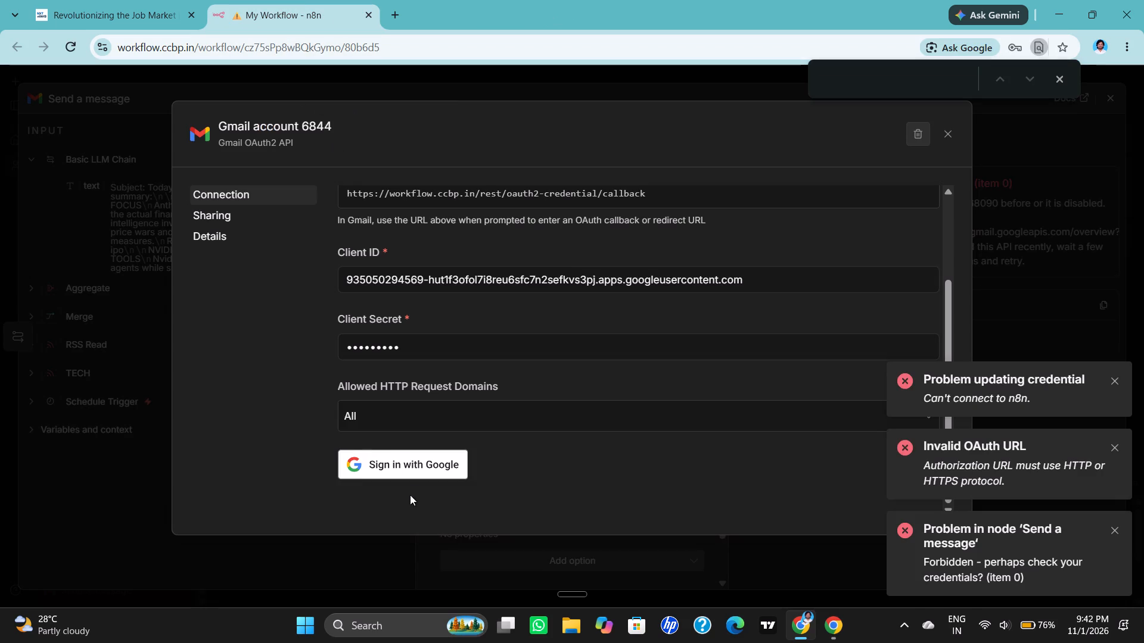
{"action": "left_click", "coordinate": [401, 464]}
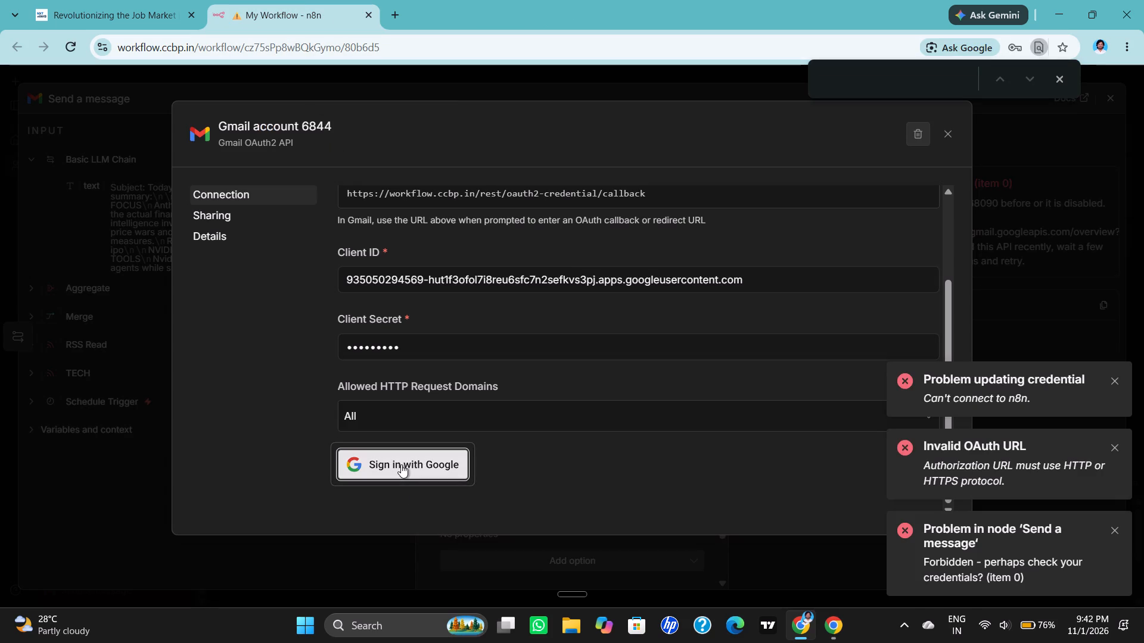
Leave the AI News Summarizer practice page and go to the learning portal's home page.
{"action": "left_click", "coordinate": [89, 0]}
{"action": "left_click", "coordinate": [89, 89]}
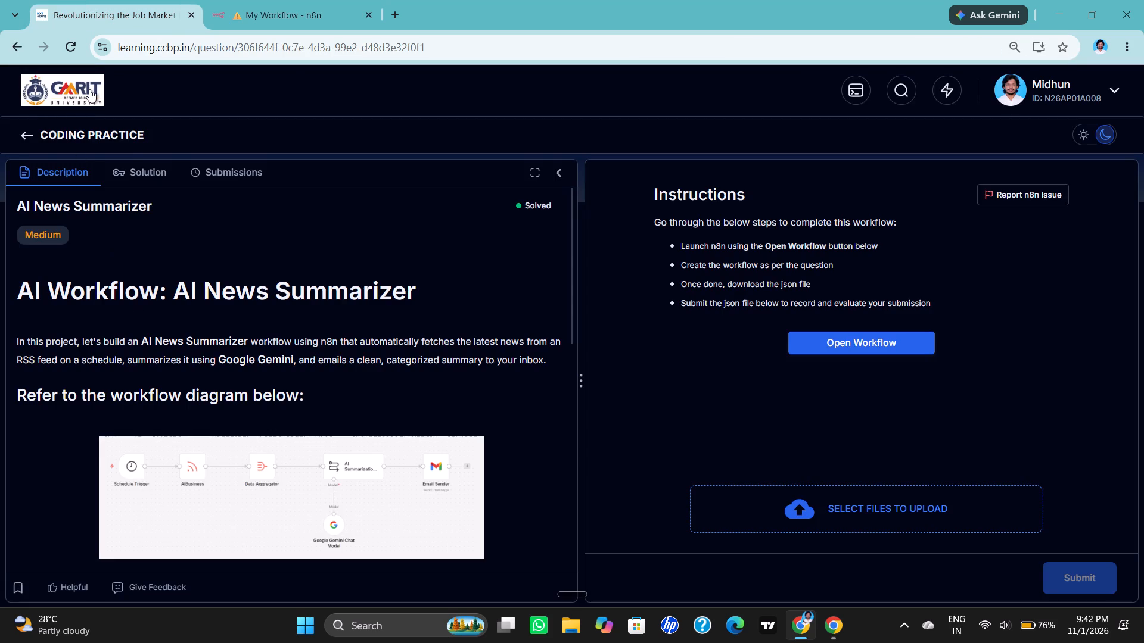
{"action": "scroll", "coordinate": [222, 263], "scroll_direction": "down", "scroll_amount": 1}
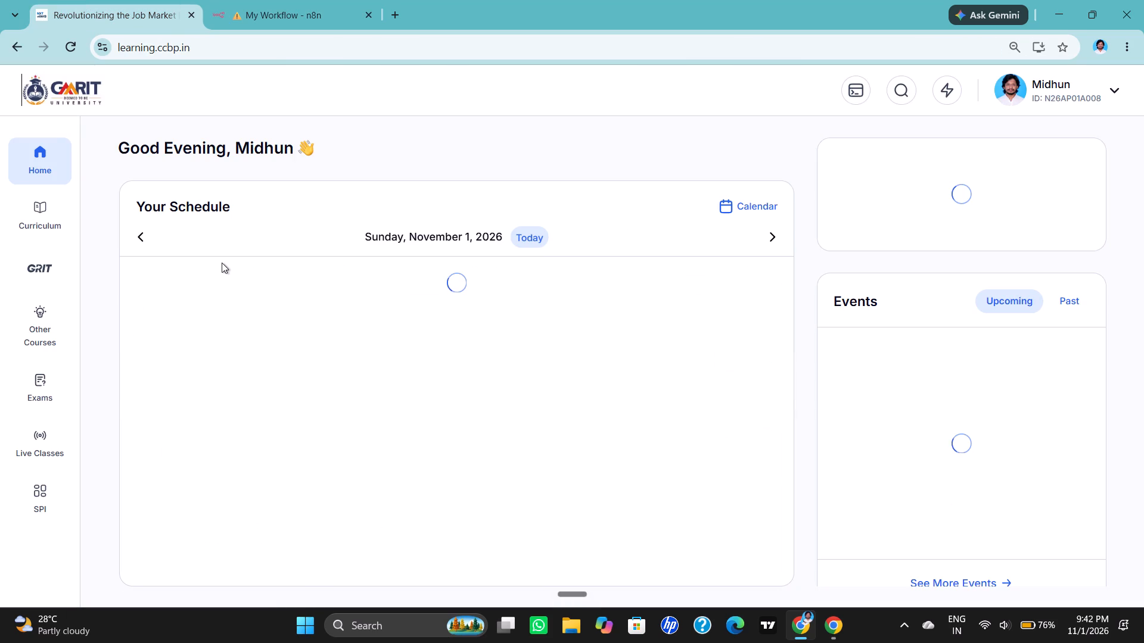
{"action": "scroll", "coordinate": [222, 263], "scroll_direction": "down", "scroll_amount": 4}
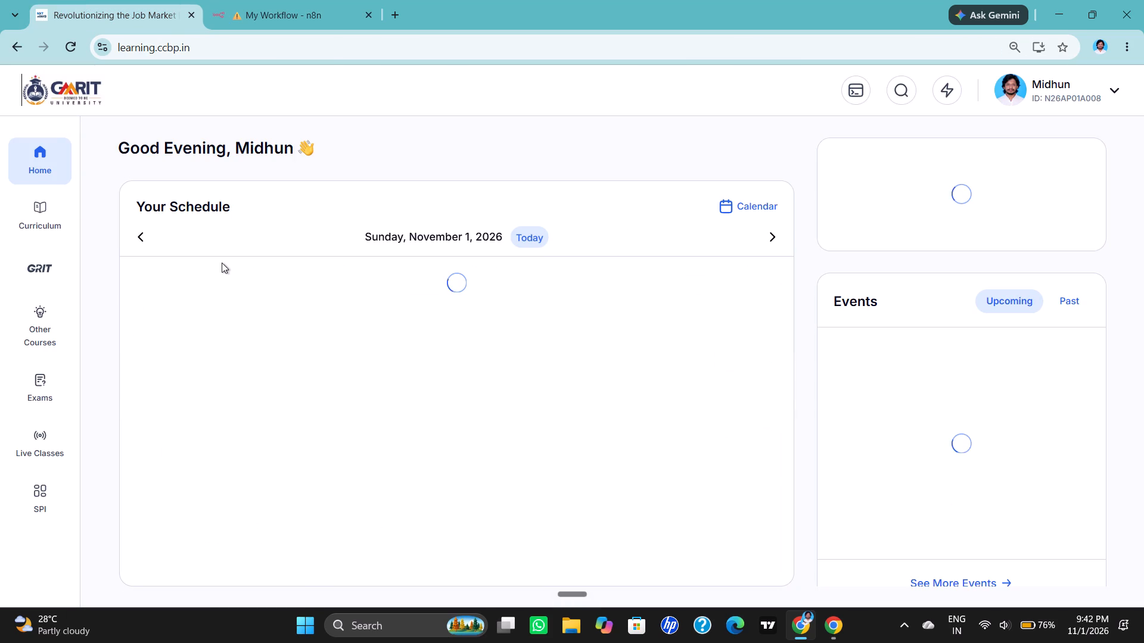
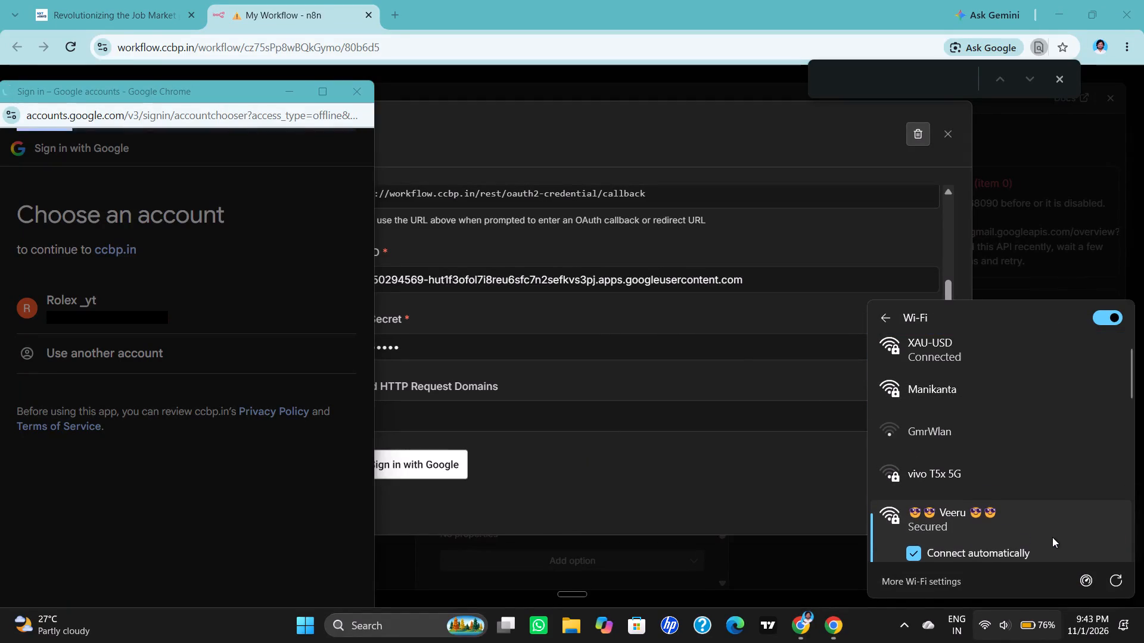
Switch the computer's Wi-Fi connection to the Veeru network.
{"action": "scroll", "coordinate": [1051, 494], "scroll_direction": "down", "scroll_amount": 5}
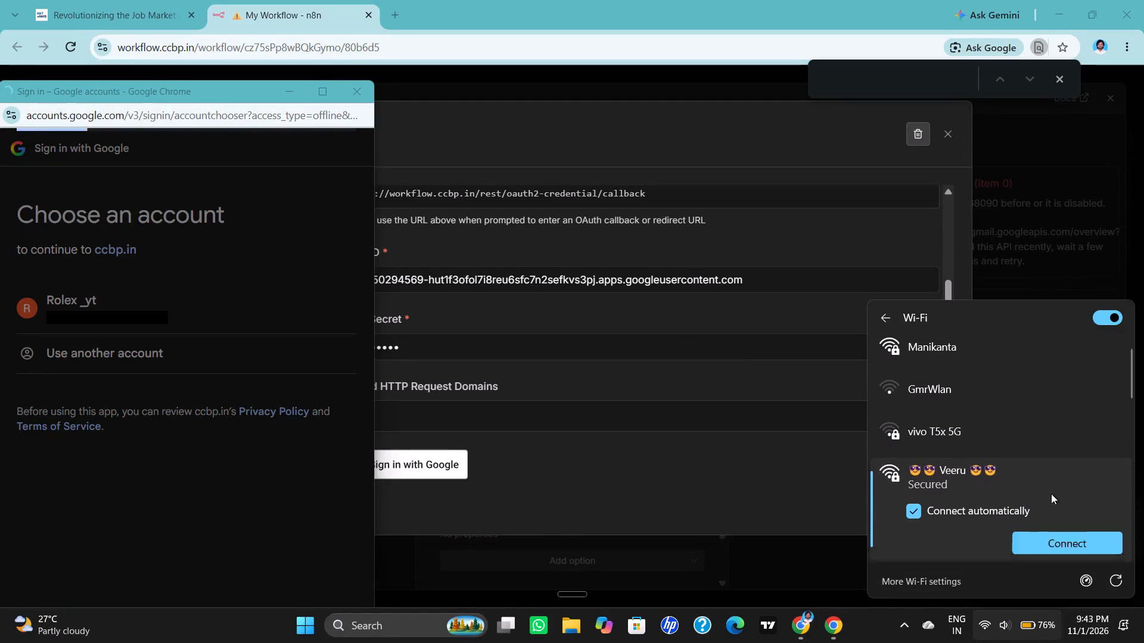
{"action": "scroll", "coordinate": [1051, 494], "scroll_direction": "down", "scroll_amount": 3}
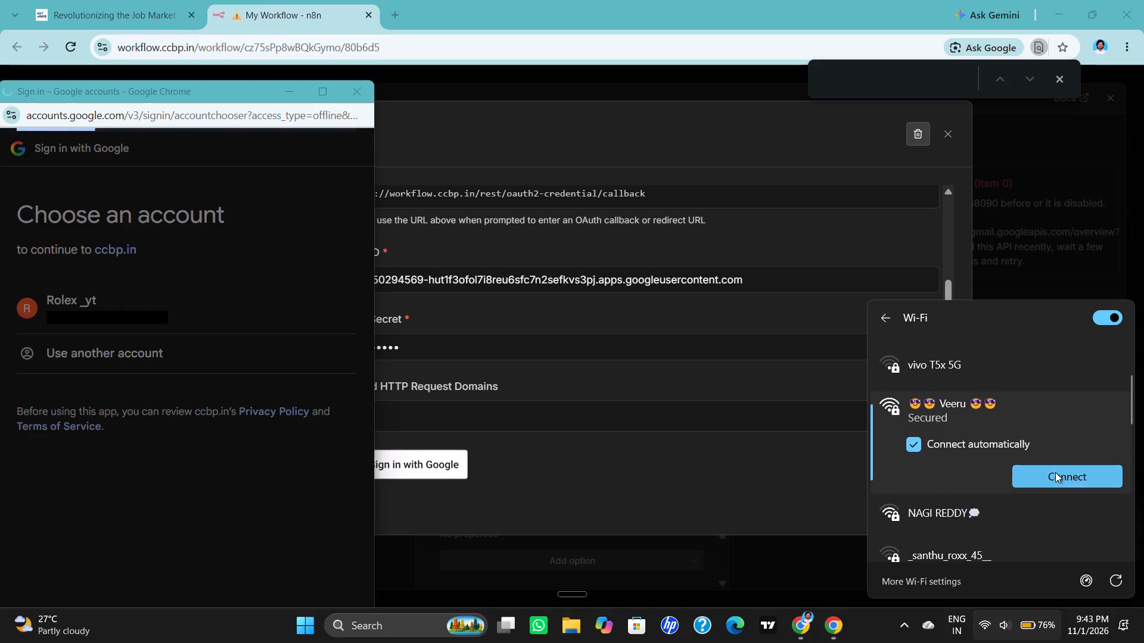
{"action": "left_click", "coordinate": [1055, 472]}
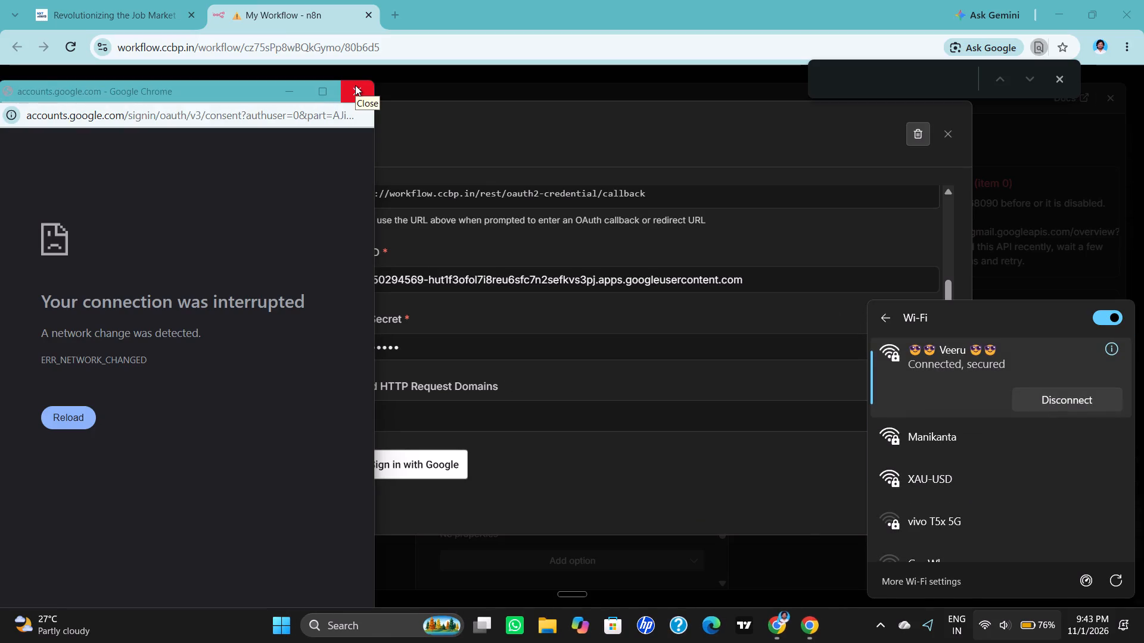
Close the interrupted Google sign-in window and return to the Gmail credential settings.
{"action": "left_click", "coordinate": [355, 85]}
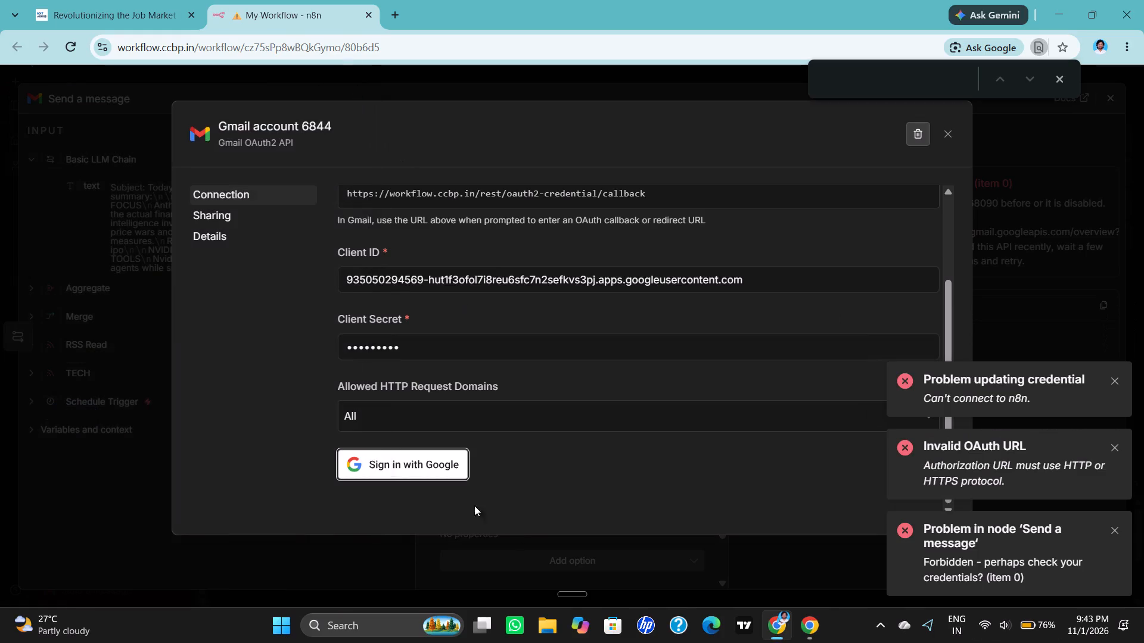
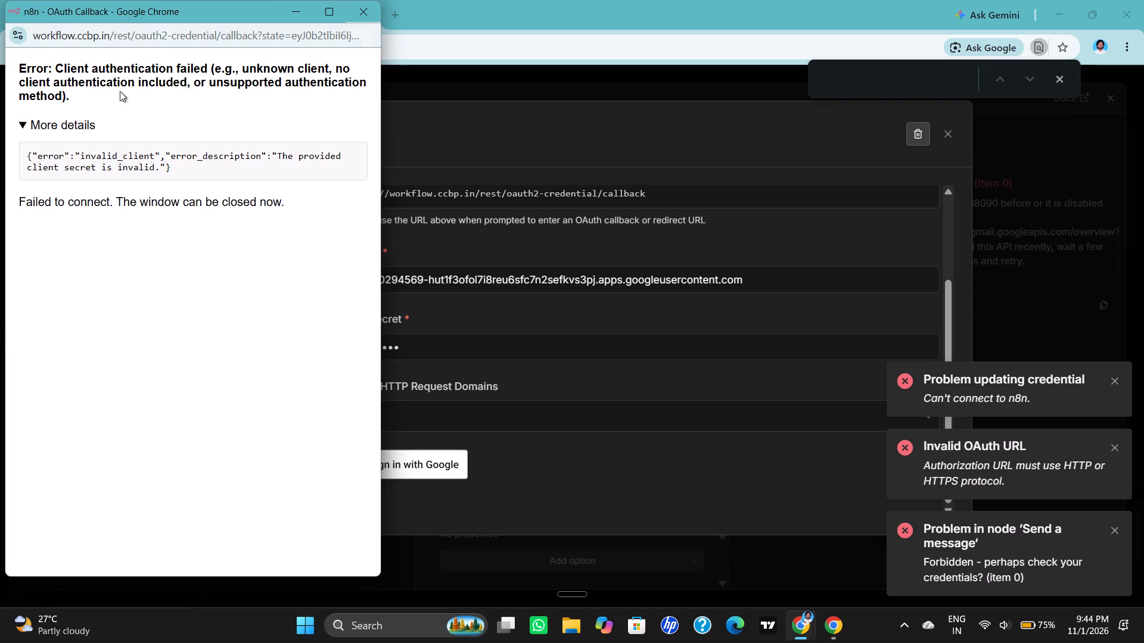
Dismiss the OAuth callback window and close the Gmail account 6844 credential without connecting it.
{"action": "left_click", "coordinate": [365, 13]}
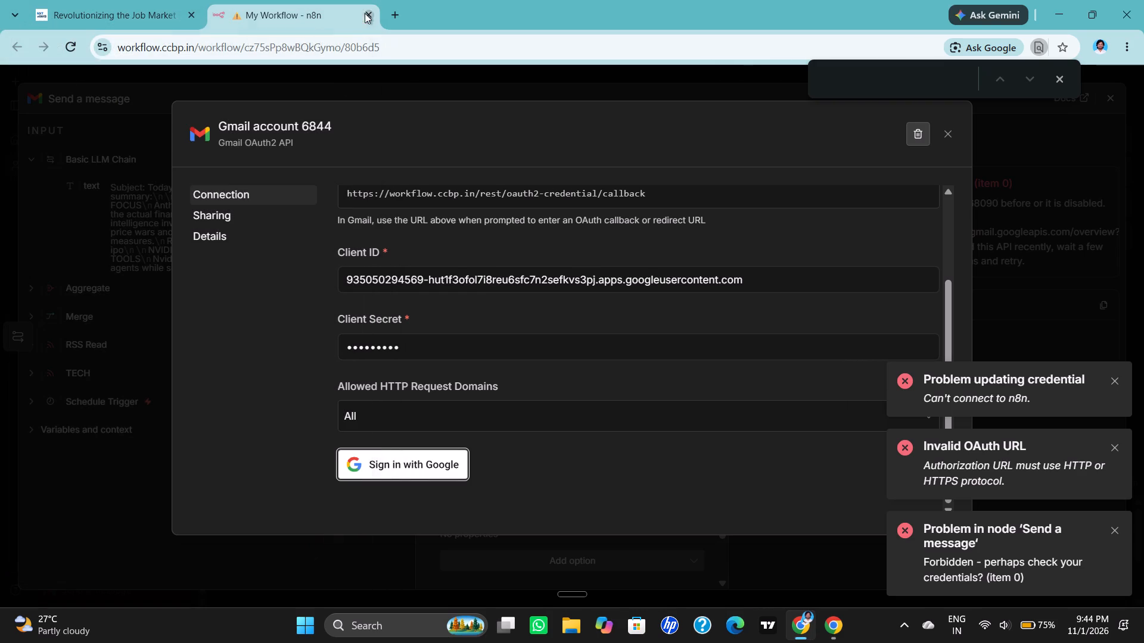
{"action": "scroll", "coordinate": [309, 235], "scroll_direction": "down", "scroll_amount": 1}
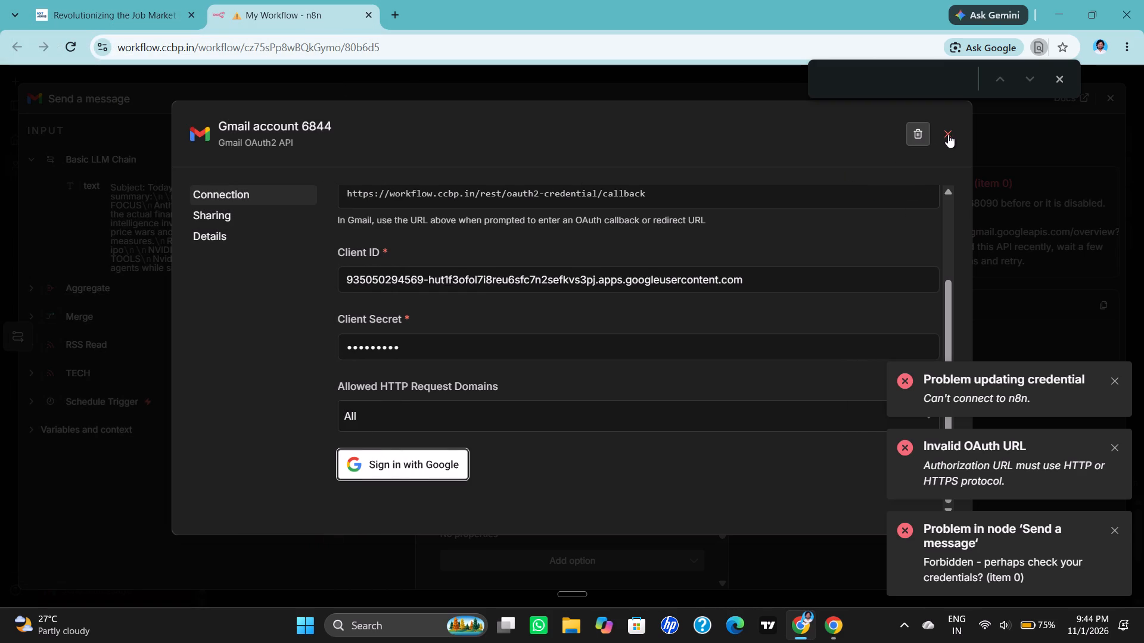
{"action": "left_click", "coordinate": [948, 135]}
{"action": "left_click", "coordinate": [651, 367]}
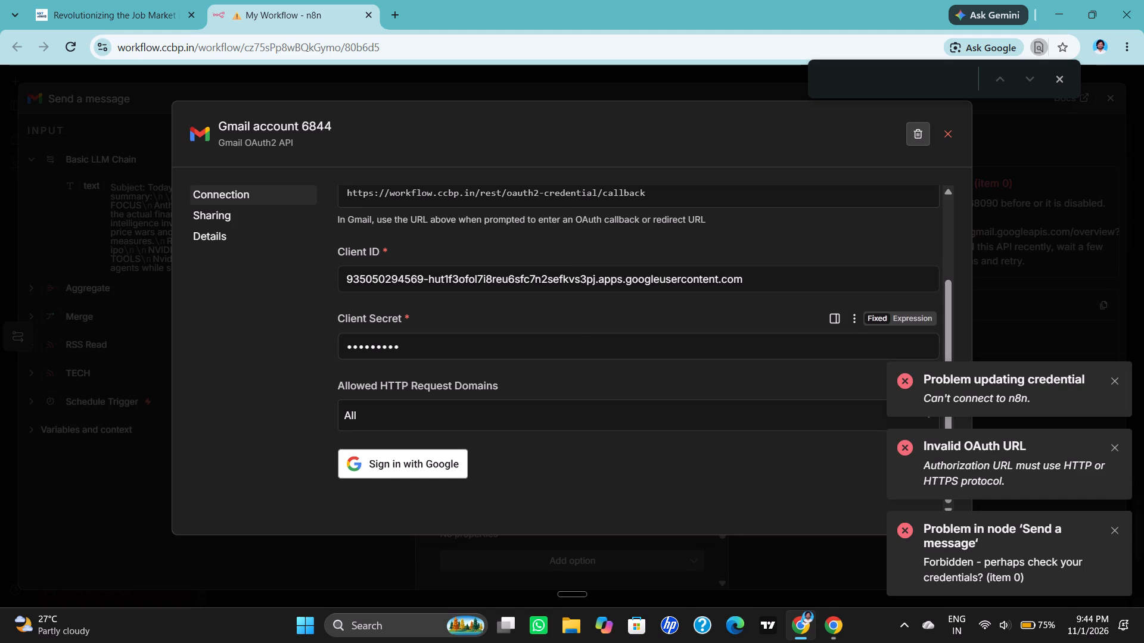
{"action": "left_click", "coordinate": [950, 136]}
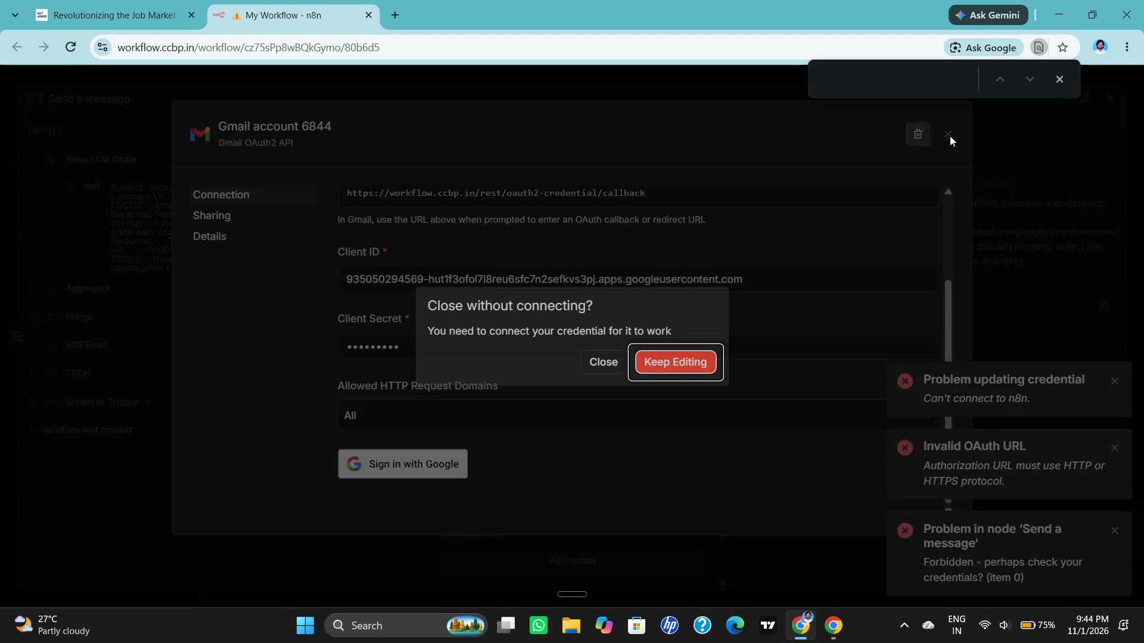
{"action": "left_click", "coordinate": [600, 358]}
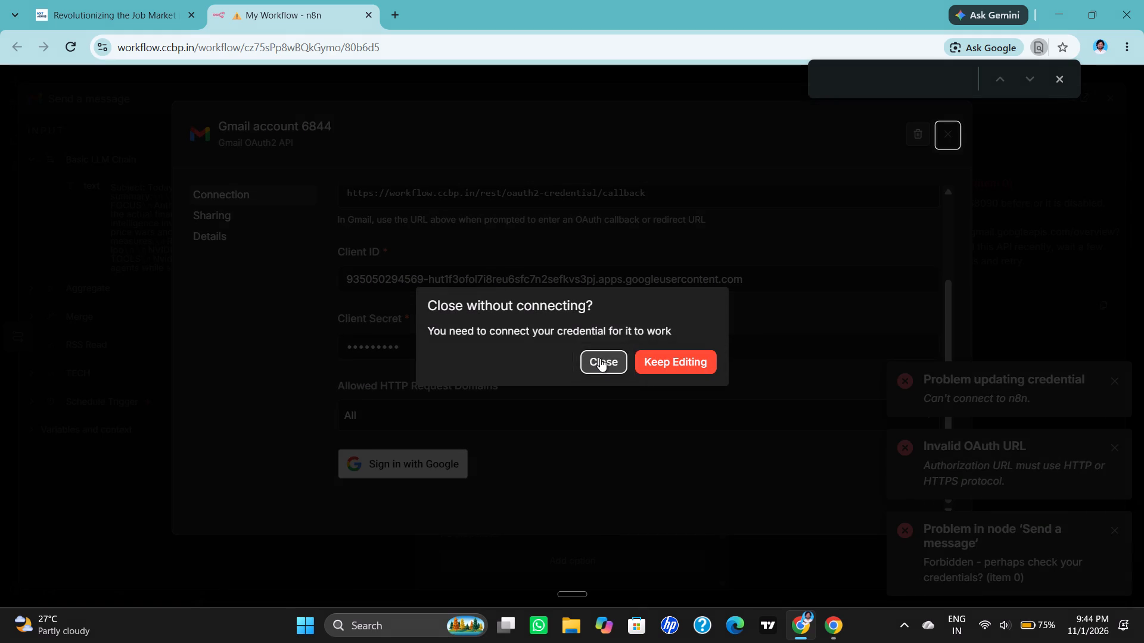